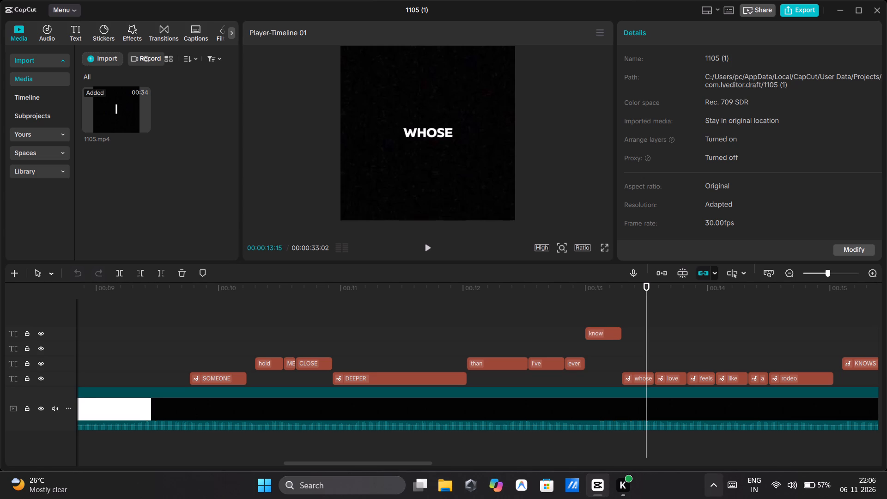
# Play back the section around the DEEPER and "than" captions repeatedly to find where the word changes, stopping at 00:00:11:26.
pyautogui.click(429, 246)
pyautogui.click(408, 300)
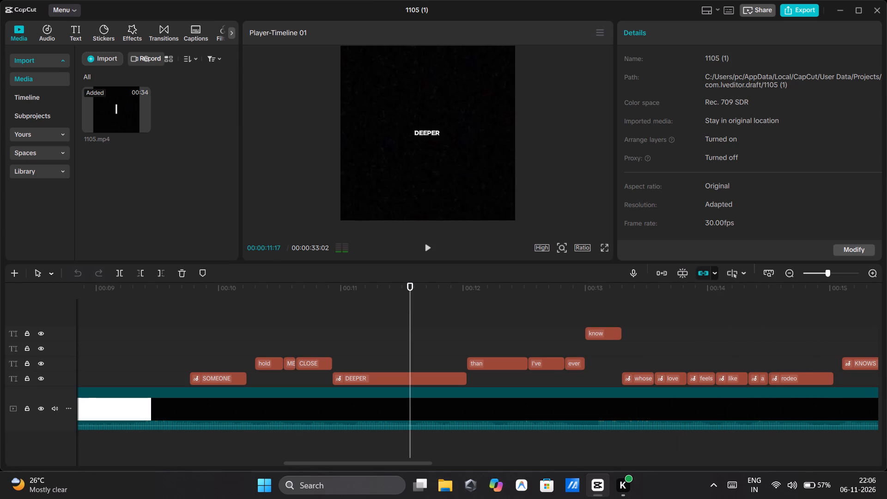
pyautogui.click(428, 244)
pyautogui.click(428, 244)
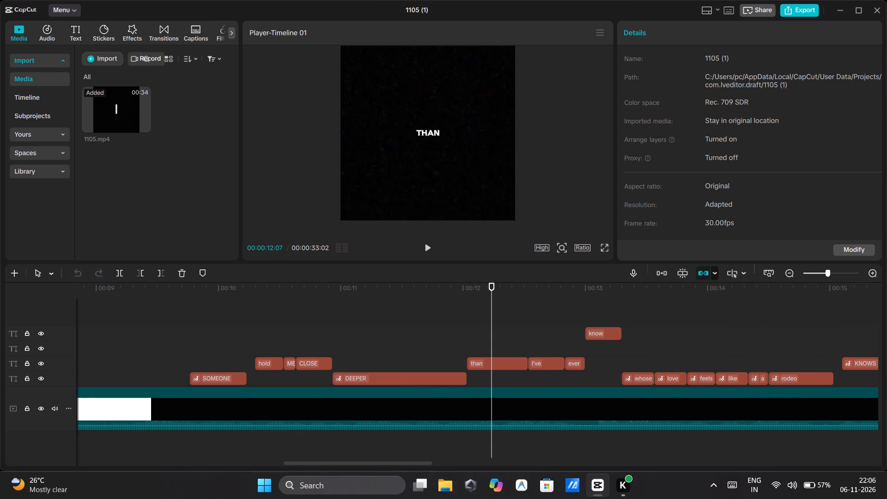
pyautogui.click(430, 309)
pyautogui.click(398, 309)
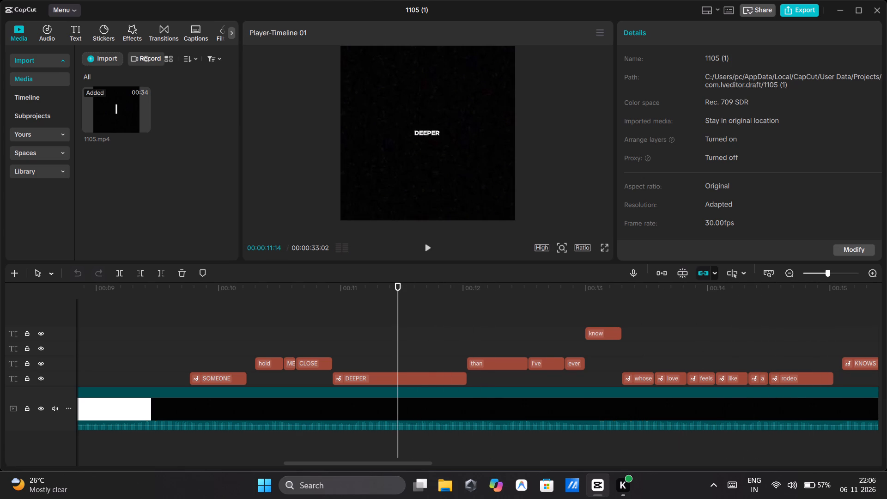
pyautogui.keyDown('ctrl'); pyautogui.scroll(8, 420, 300); pyautogui.keyUp('ctrl')
pyautogui.click(429, 254)
pyautogui.click(429, 254)
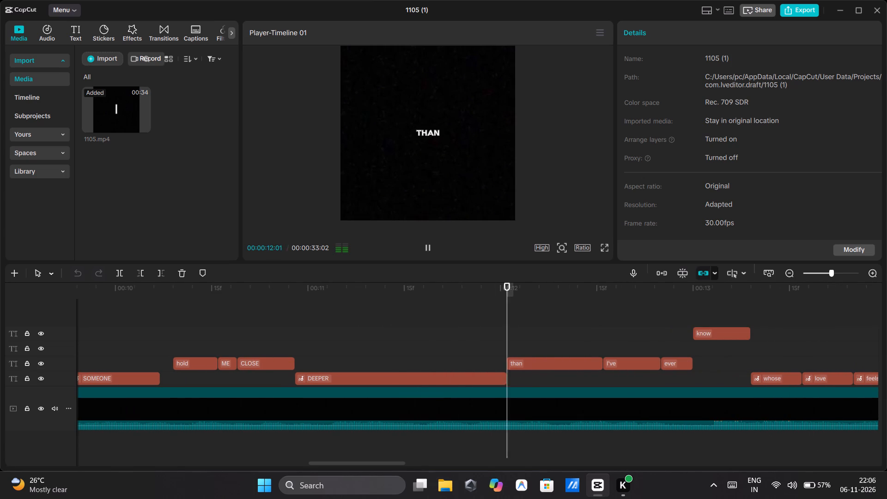
pyautogui.click(402, 297)
pyautogui.click(430, 244)
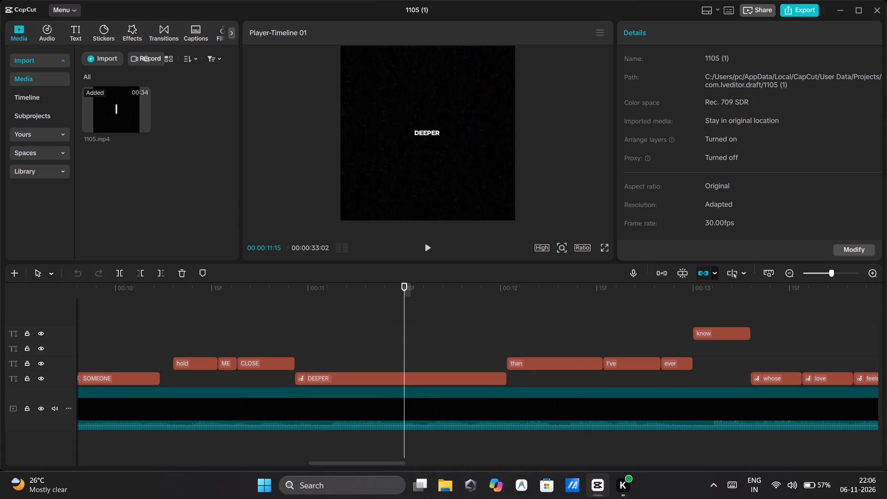
pyautogui.click(427, 245)
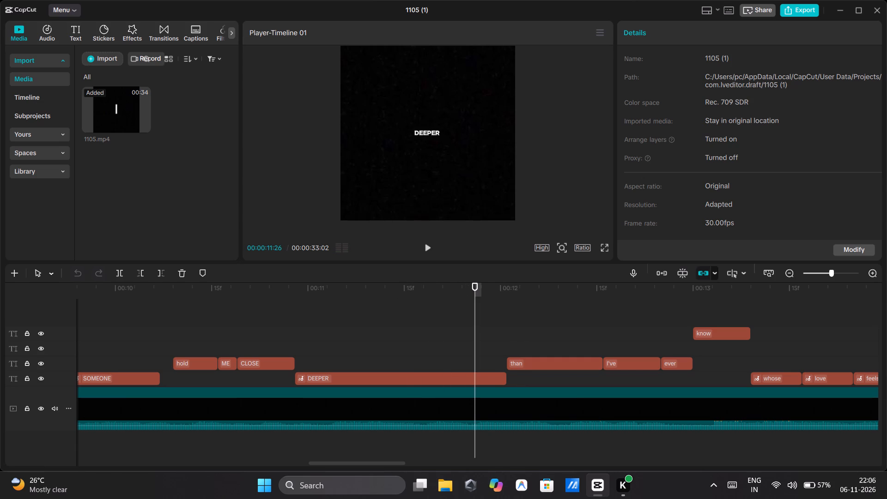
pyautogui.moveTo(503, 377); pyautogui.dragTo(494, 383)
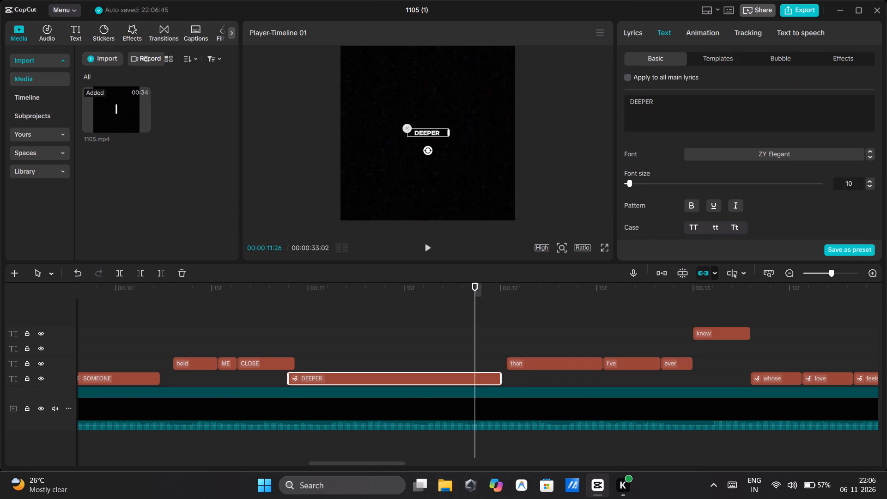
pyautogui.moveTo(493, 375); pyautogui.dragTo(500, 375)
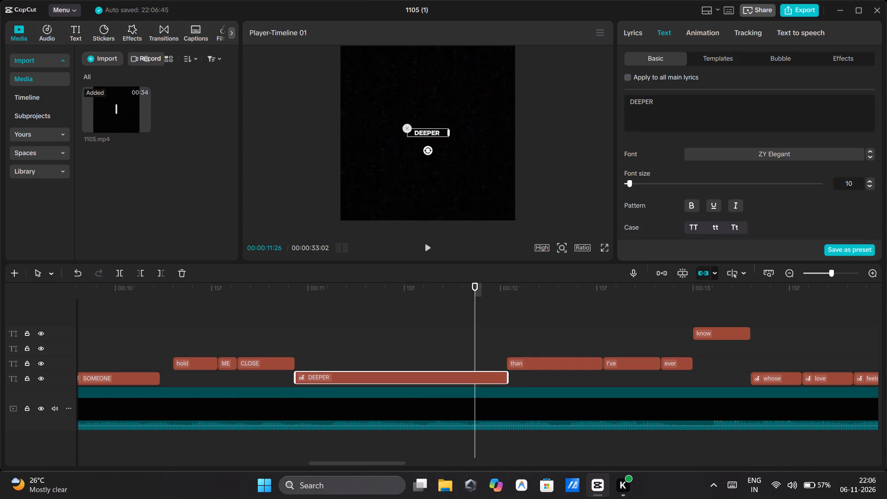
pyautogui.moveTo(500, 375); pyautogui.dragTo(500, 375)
# Move the cut between the DEEPER and "than" captions to 00:00:11:26, trimming DEEPER's end and extending the start of "than".
pyautogui.moveTo(508, 379); pyautogui.dragTo(486, 395)
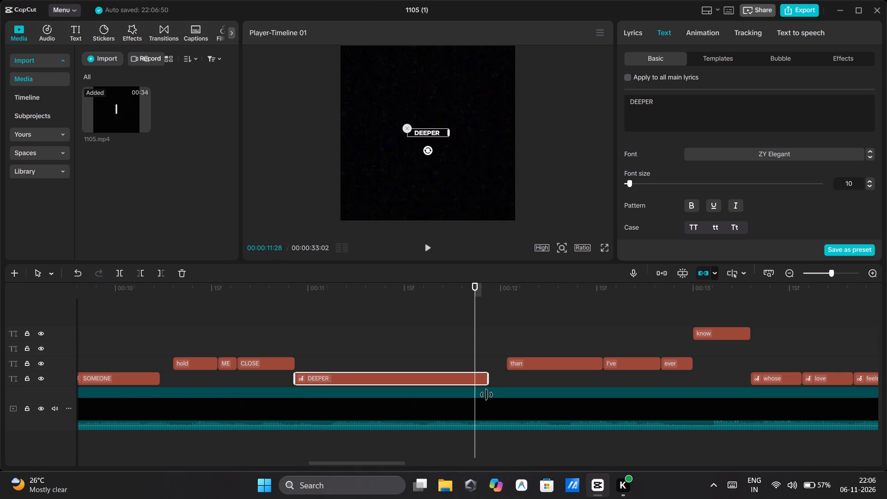
pyautogui.moveTo(486, 395); pyautogui.dragTo(476, 405)
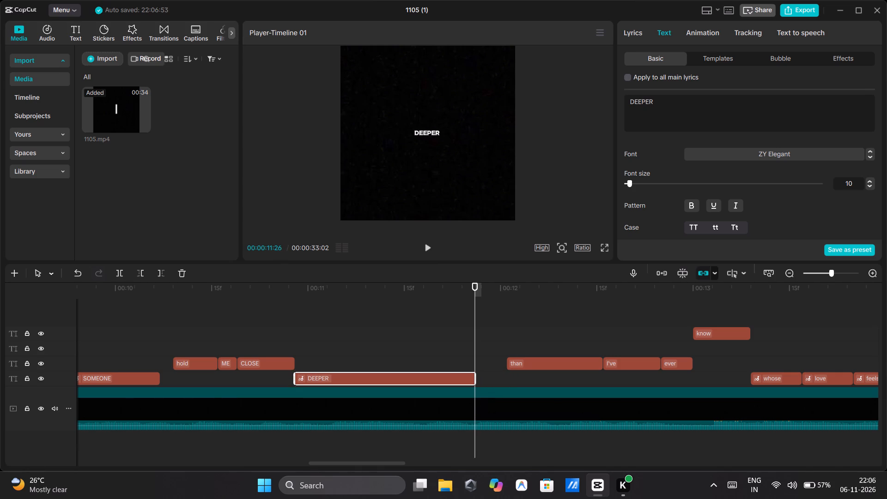
pyautogui.click(506, 359)
pyautogui.moveTo(508, 361); pyautogui.dragTo(501, 364)
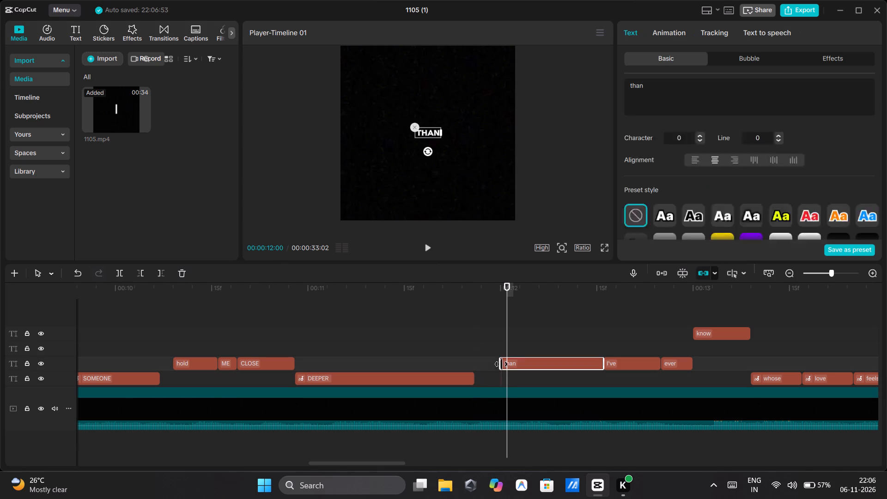
pyautogui.moveTo(501, 364); pyautogui.dragTo(476, 371)
# Replay the captions from DEEPER through "ever" to check their timing and find where "than" should end.
pyautogui.click(310, 316)
pyautogui.moveTo(291, 316); pyautogui.dragTo(282, 316)
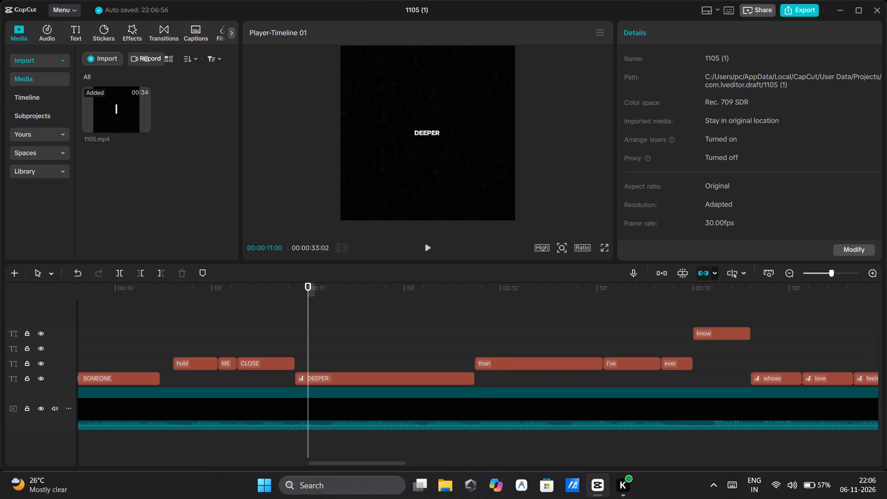
pyautogui.click(266, 320)
pyautogui.click(425, 249)
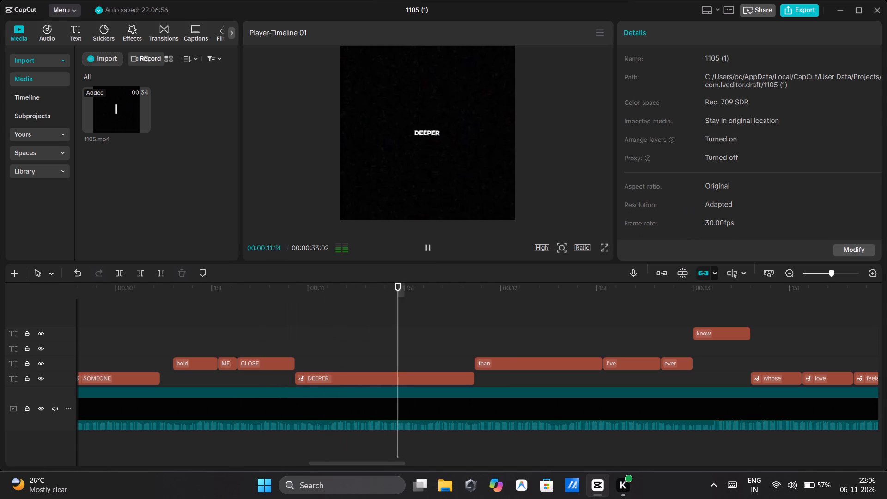
pyautogui.click(425, 249)
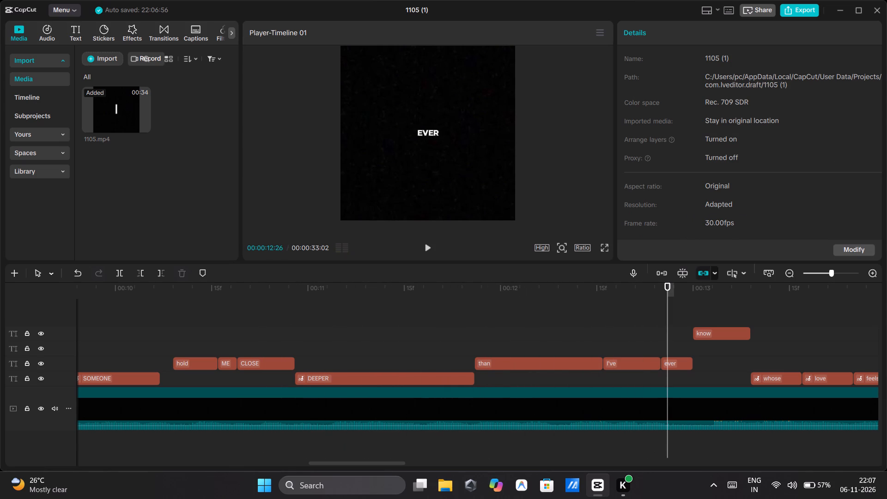
pyautogui.click(419, 318)
pyautogui.click(429, 251)
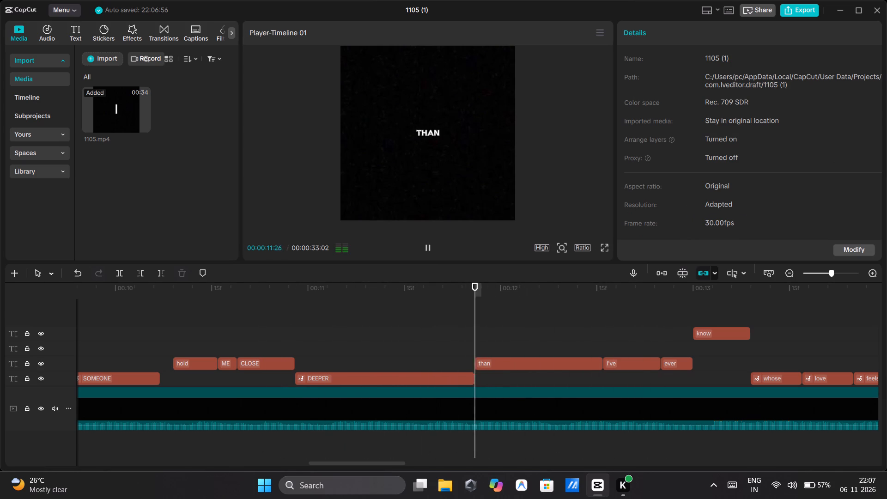
pyautogui.click(429, 250)
pyautogui.doubleClick(429, 249)
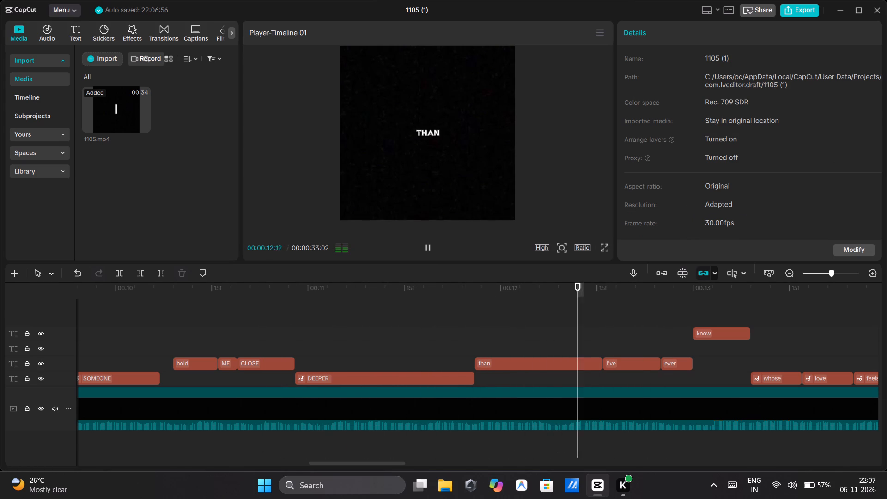
pyautogui.click(542, 322)
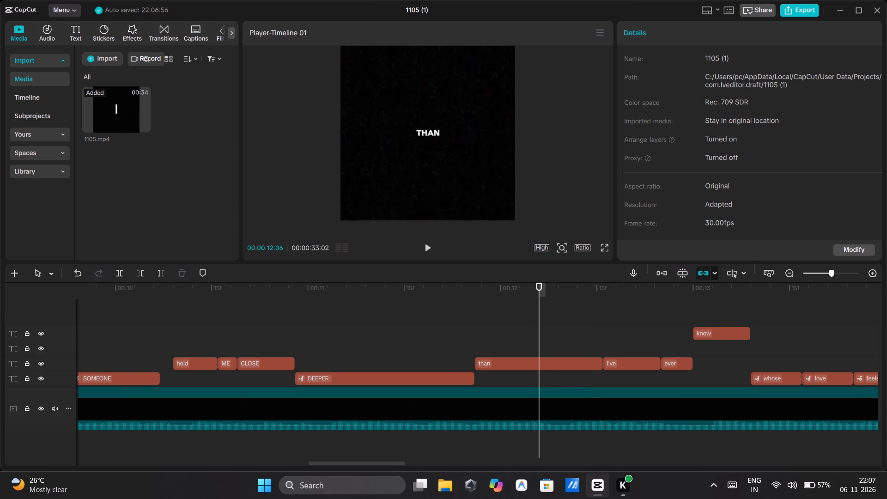
pyautogui.moveTo(531, 319); pyautogui.dragTo(549, 321)
pyautogui.click(419, 289)
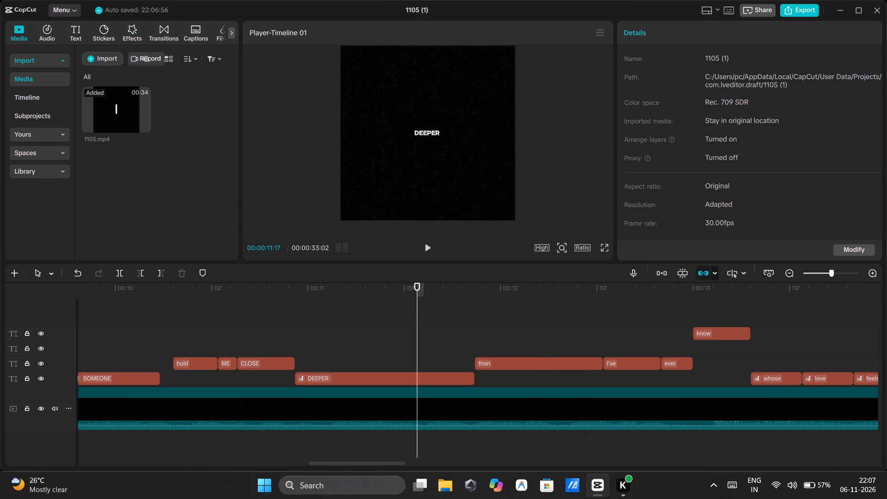
pyautogui.click(431, 249)
pyautogui.click(431, 249)
pyautogui.doubleClick(431, 249)
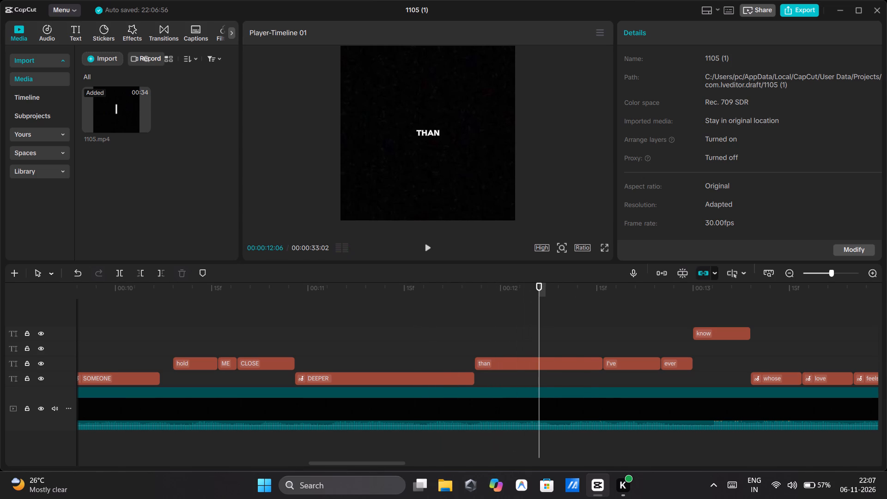
pyautogui.click(399, 314)
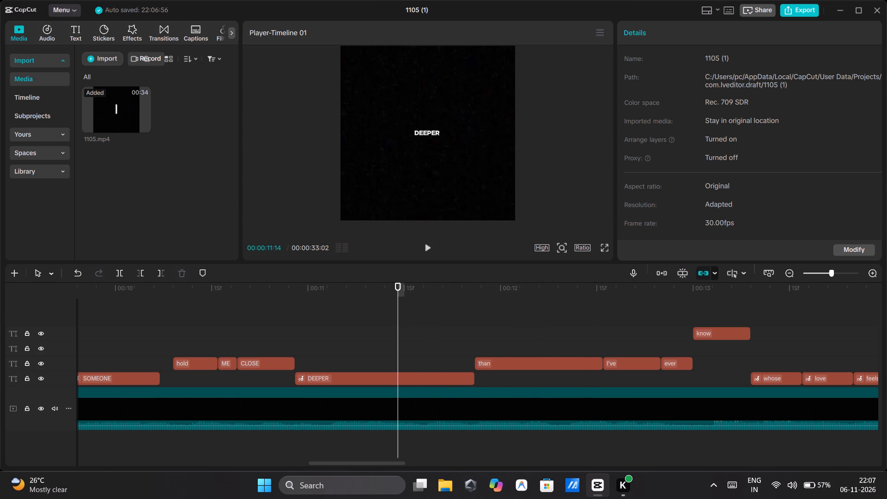
pyautogui.click(431, 245)
pyautogui.click(431, 245)
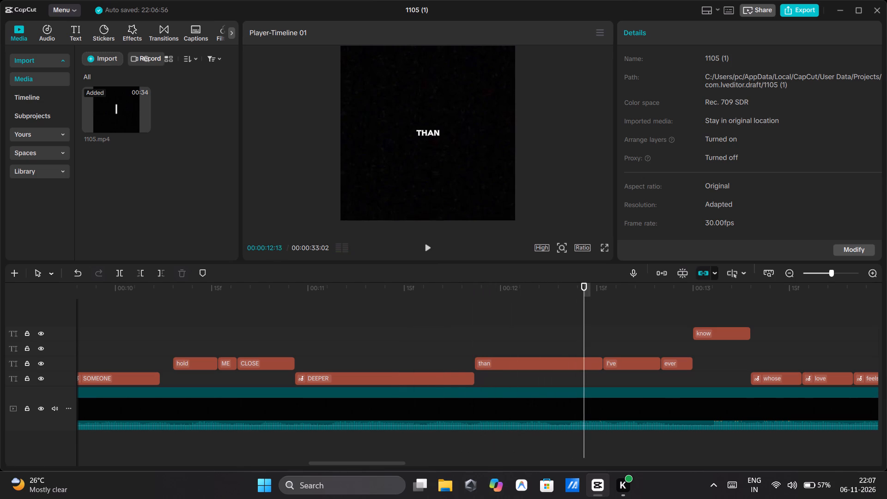
# Move the cut between the "than" and "I've" captions to about 00:00:12:10, trimming the end of "than" and extending the start of "I've".
pyautogui.moveTo(559, 336); pyautogui.dragTo(558, 331)
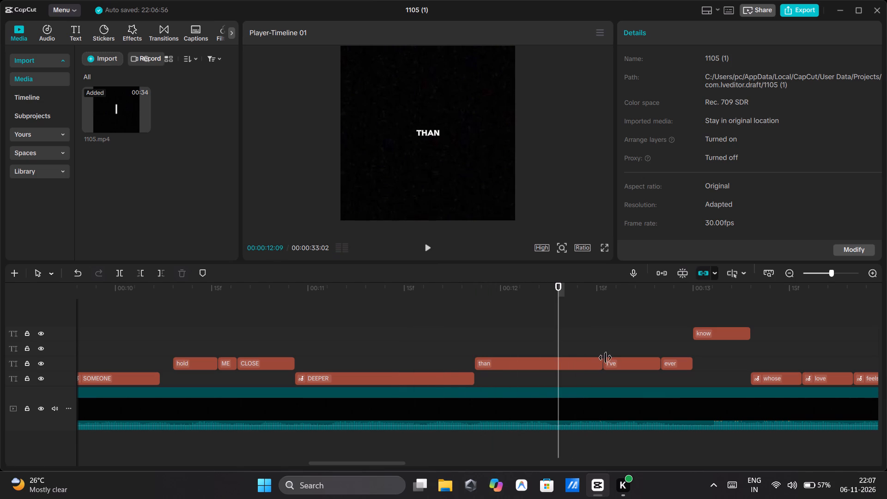
pyautogui.moveTo(603, 359); pyautogui.dragTo(565, 375)
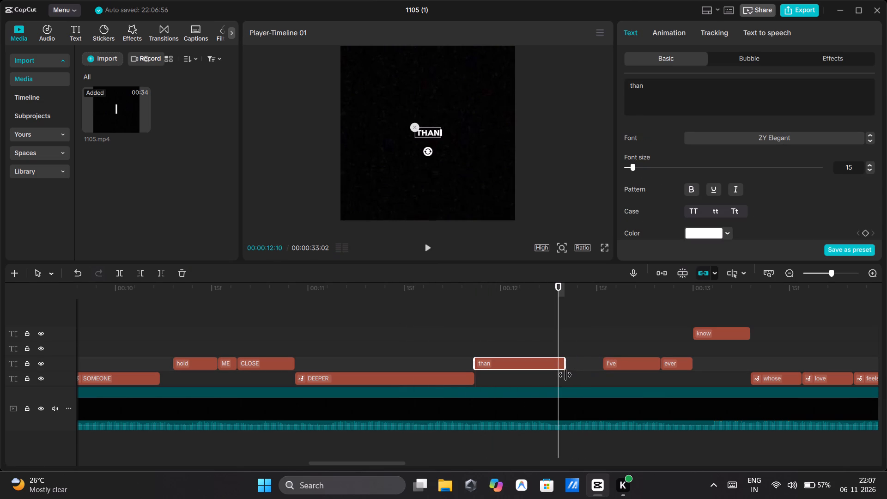
pyautogui.moveTo(565, 375); pyautogui.dragTo(564, 375)
pyautogui.moveTo(603, 361); pyautogui.dragTo(554, 364)
pyautogui.moveTo(499, 330); pyautogui.dragTo(474, 330)
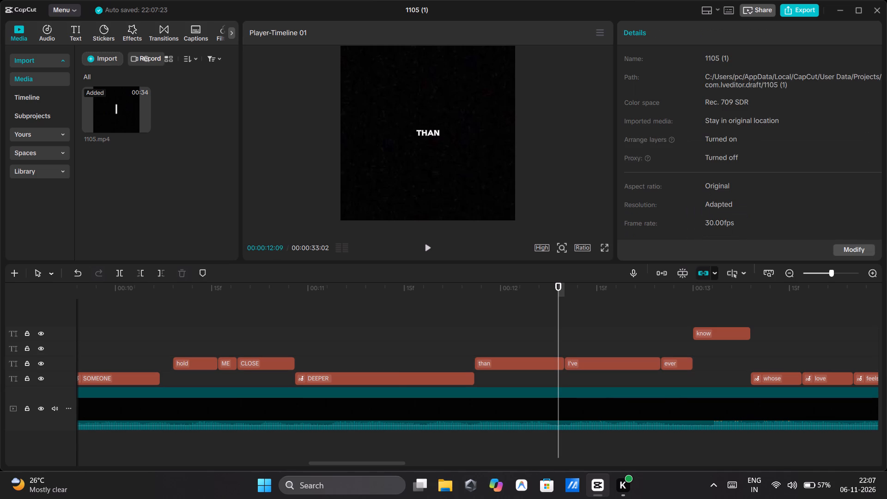
# Replay the section from the DEEPER caption onward to check the adjusted timing of "than" and "I've".
pyautogui.click(398, 322)
pyautogui.click(429, 243)
pyautogui.click(427, 245)
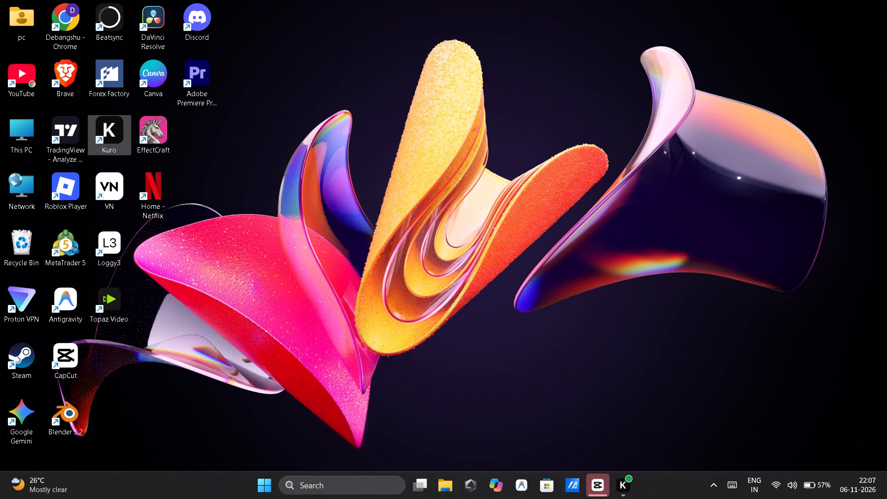
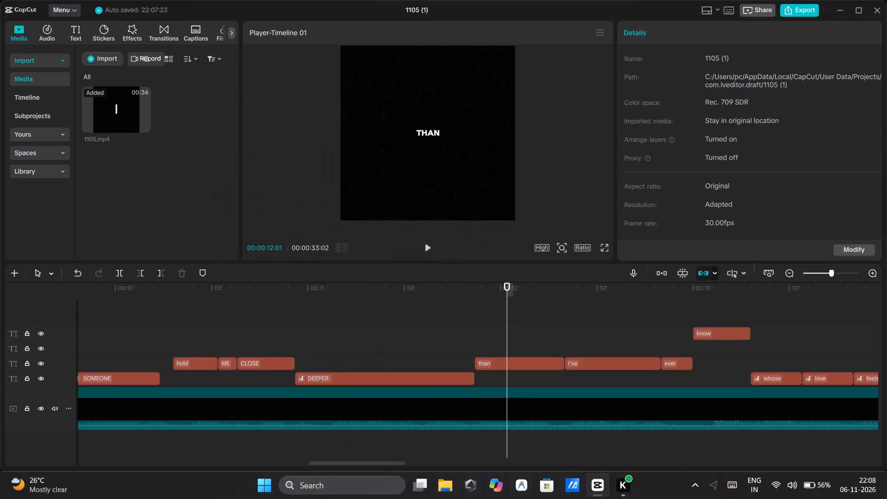
# Replay the captions from DEEPER through "ever" several times to find where "I've" should end.
pyautogui.click(340, 294)
pyautogui.click(428, 243)
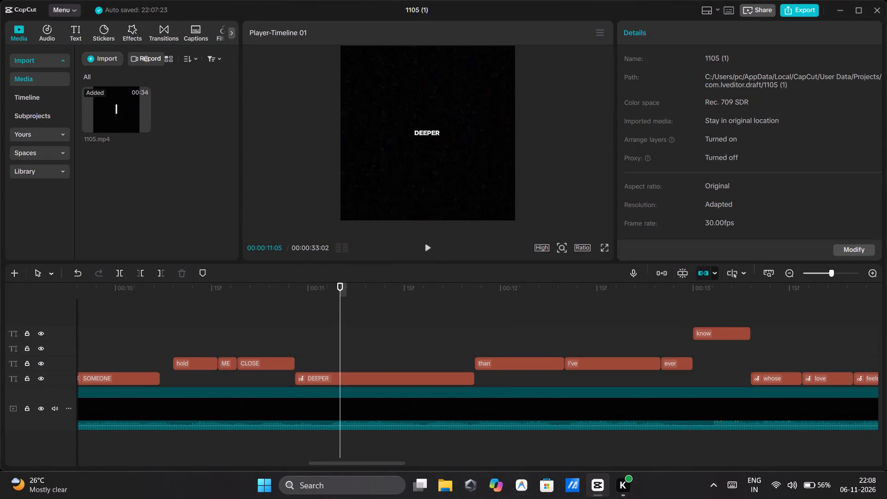
pyautogui.click(426, 242)
pyautogui.click(368, 287)
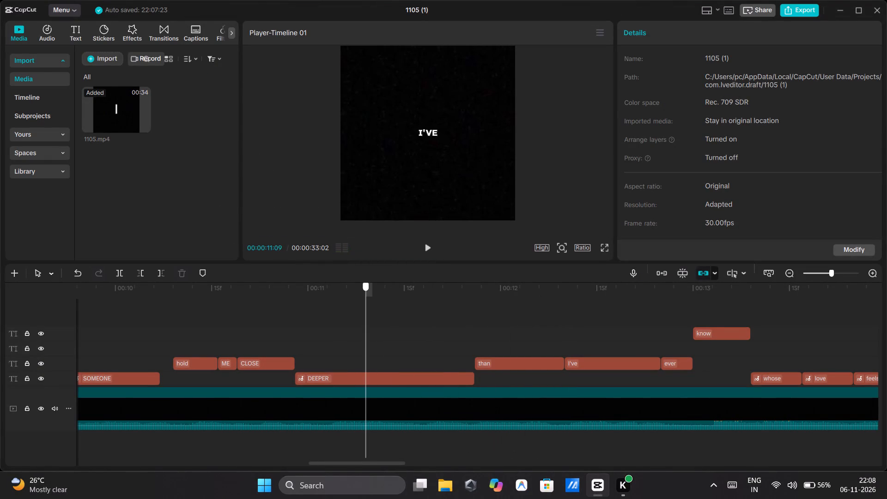
pyautogui.click(428, 240)
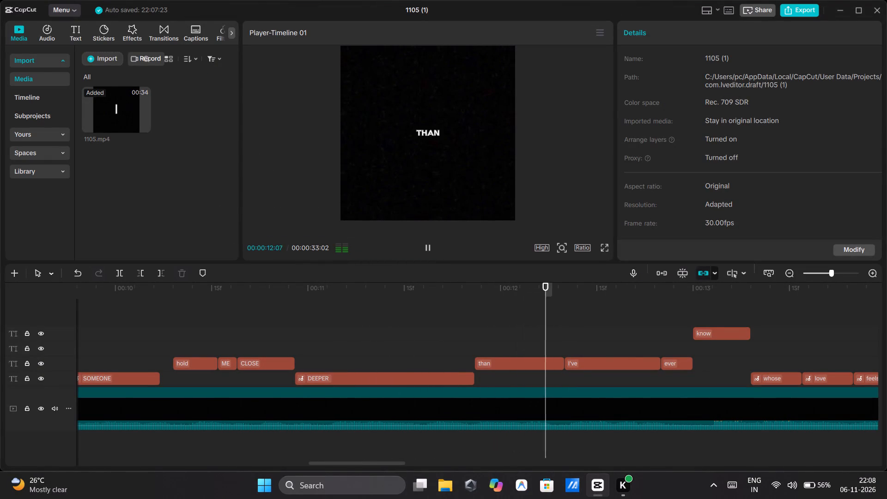
pyautogui.click(427, 241)
pyautogui.moveTo(440, 330); pyautogui.dragTo(436, 324)
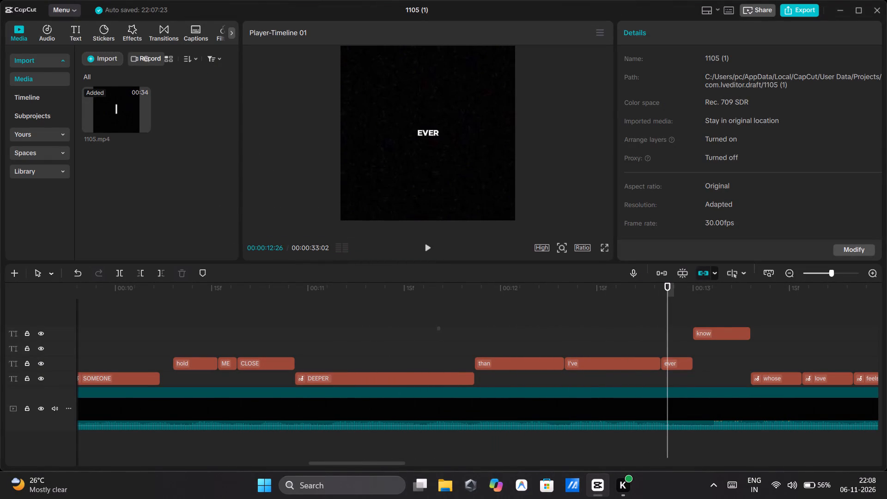
pyautogui.click(429, 250)
pyautogui.click(413, 300)
pyautogui.click(428, 248)
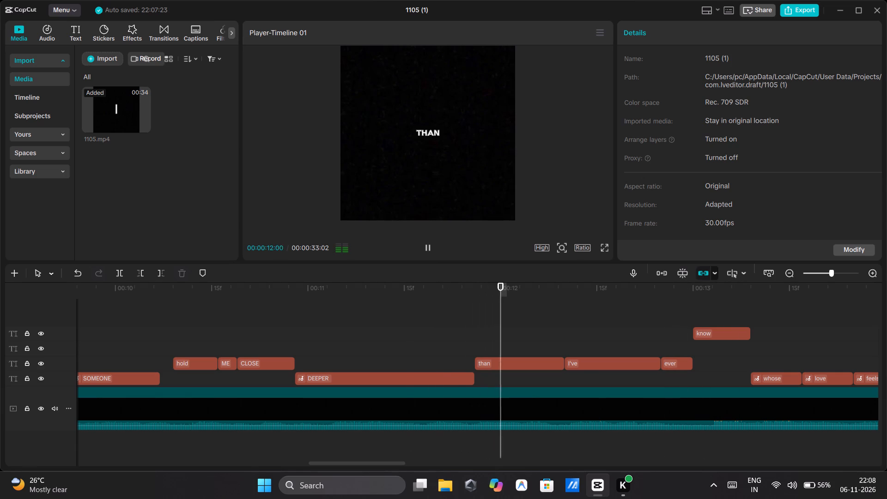
pyautogui.click(423, 246)
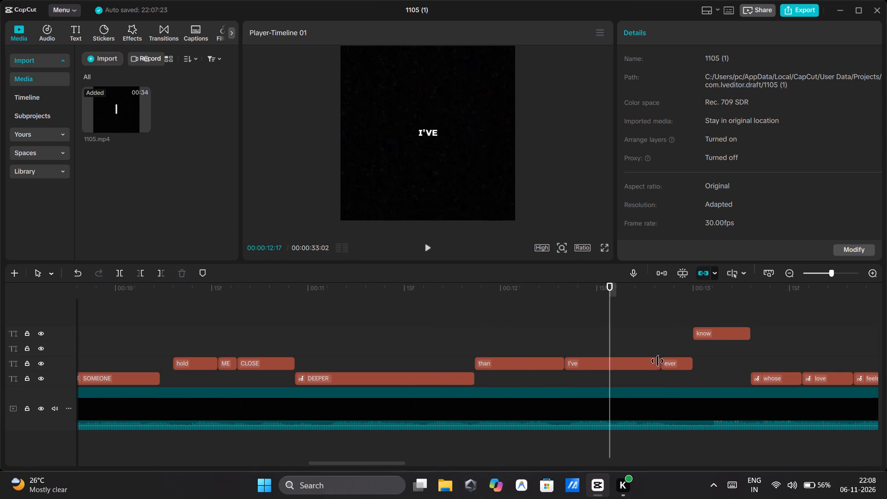
# Move the "I've" caption one track up, trim its end to about 00:00:12:18 and extend the start of "ever" to meet it.
pyautogui.moveTo(658, 365); pyautogui.dragTo(629, 379)
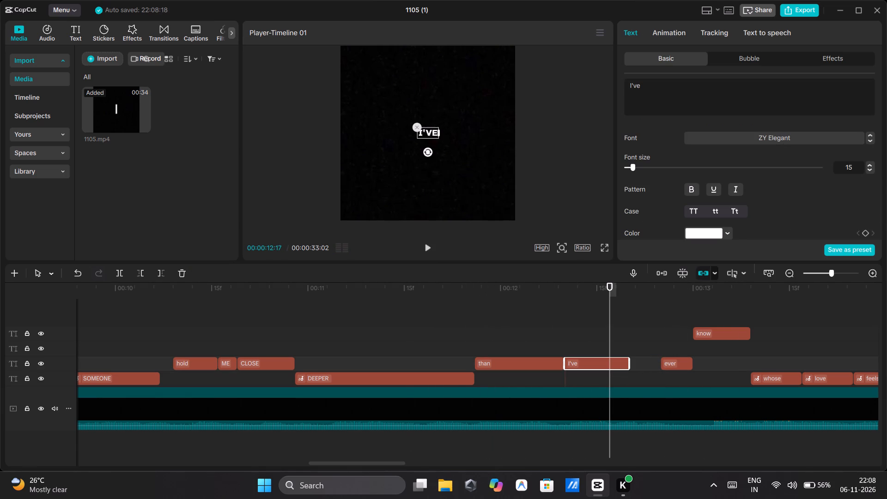
pyautogui.moveTo(662, 364); pyautogui.dragTo(634, 371)
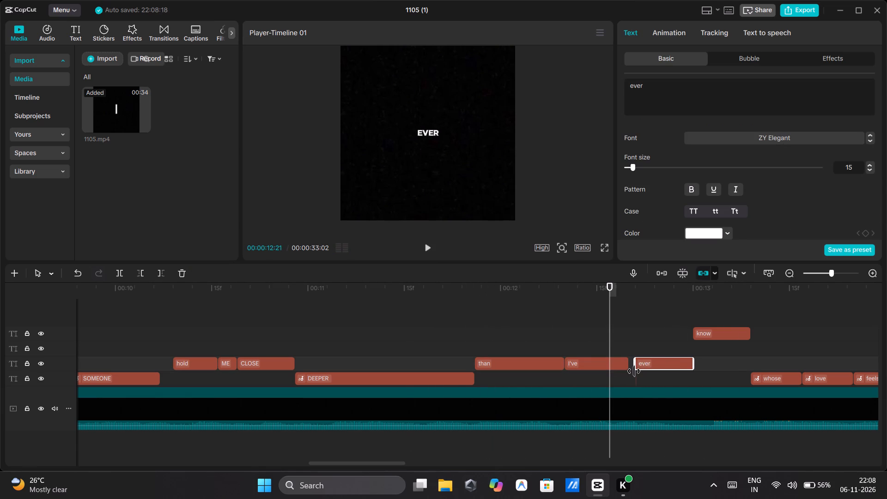
pyautogui.moveTo(634, 371); pyautogui.dragTo(629, 372)
pyautogui.moveTo(622, 365); pyautogui.dragTo(626, 364)
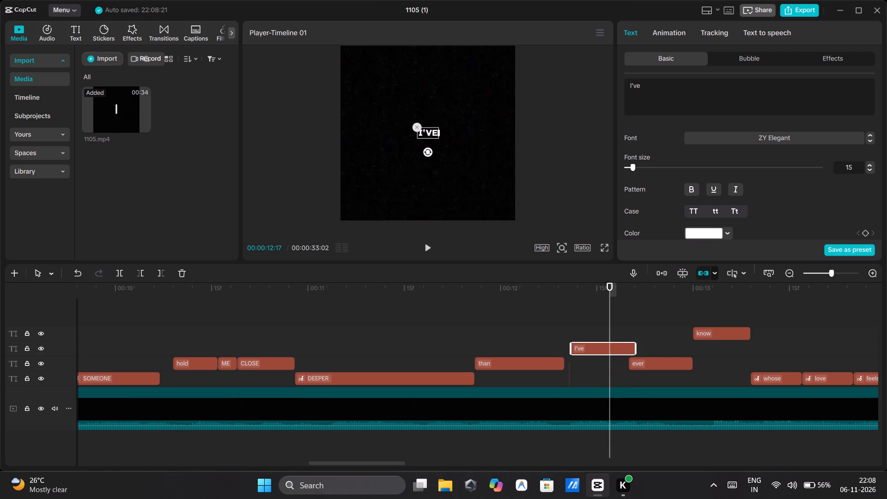
pyautogui.moveTo(614, 346); pyautogui.dragTo(607, 346)
pyautogui.moveTo(627, 351); pyautogui.dragTo(612, 355)
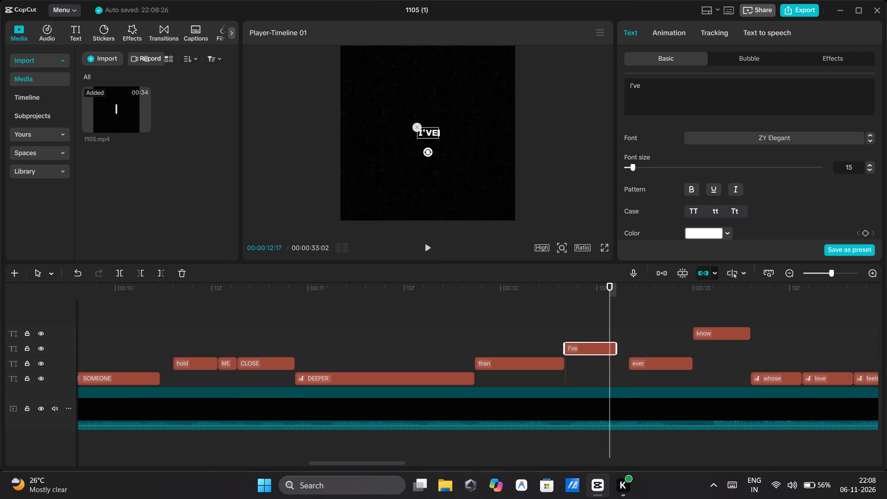
pyautogui.moveTo(632, 365); pyautogui.dragTo(619, 370)
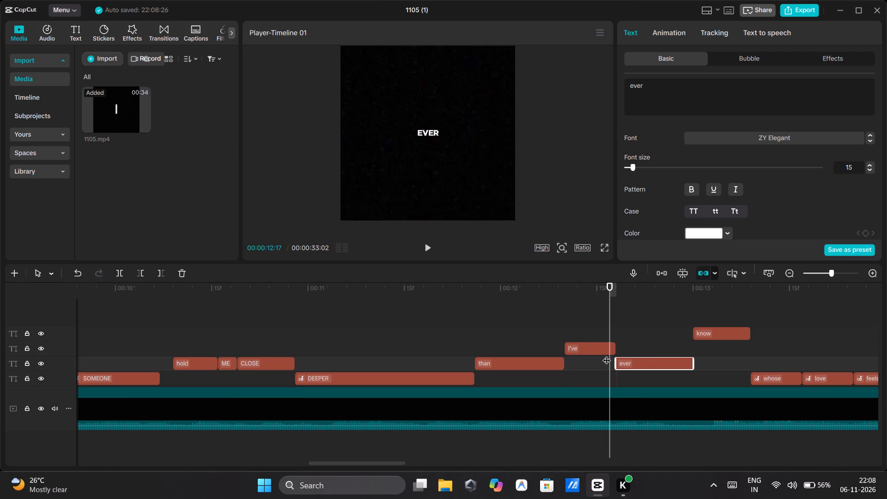
# Replay from the DEEPER caption through "ever" to check the new change from "I've" to "ever".
pyautogui.click(498, 304)
pyautogui.moveTo(401, 298); pyautogui.dragTo(394, 305)
pyautogui.click(431, 252)
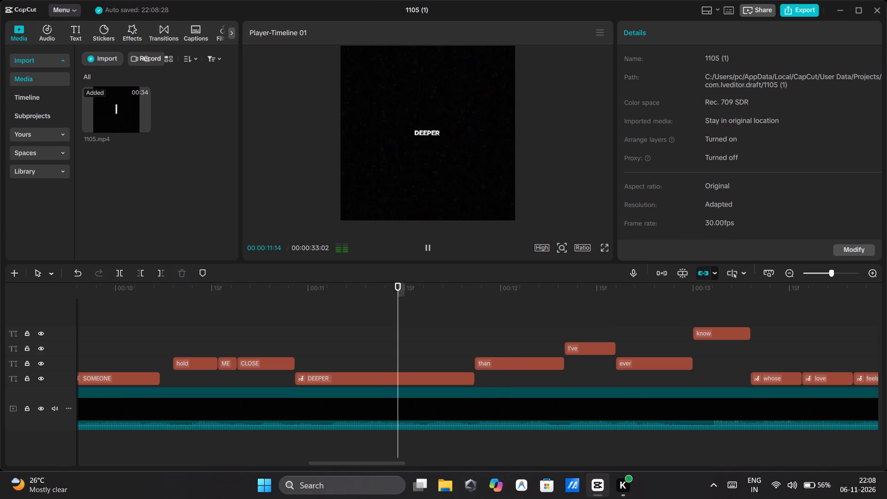
pyautogui.click(431, 252)
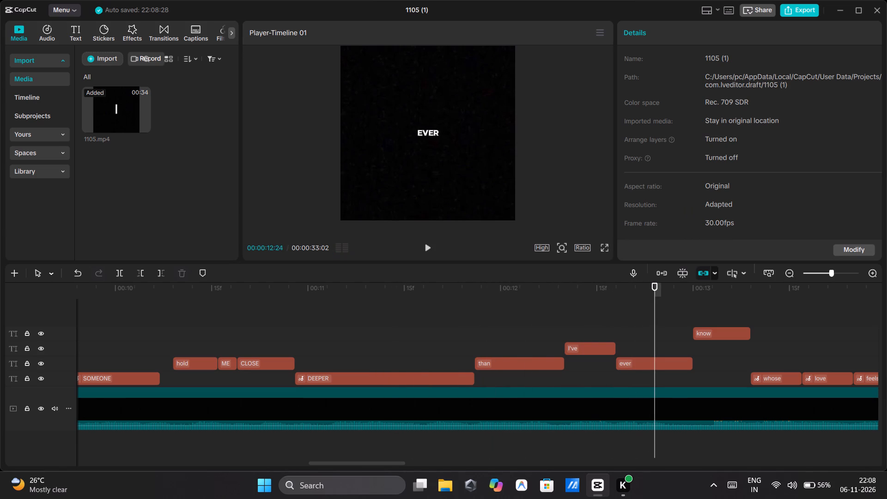
pyautogui.click(394, 316)
pyautogui.click(432, 241)
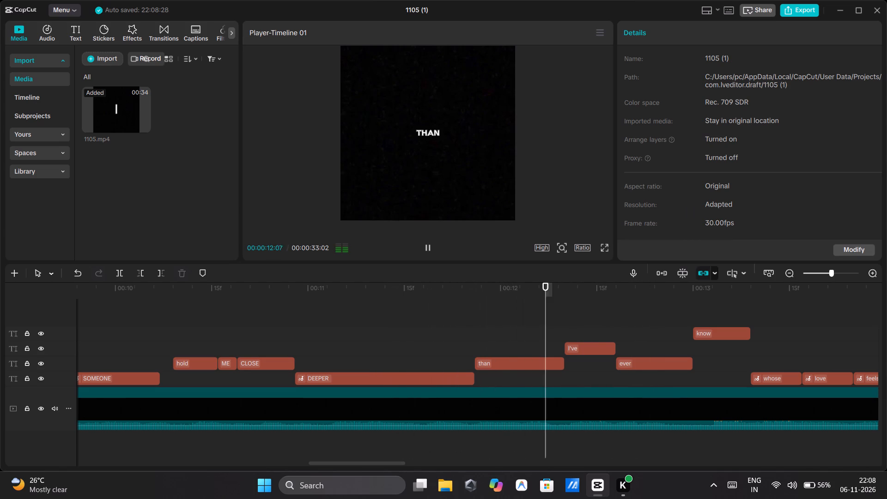
pyautogui.click(424, 244)
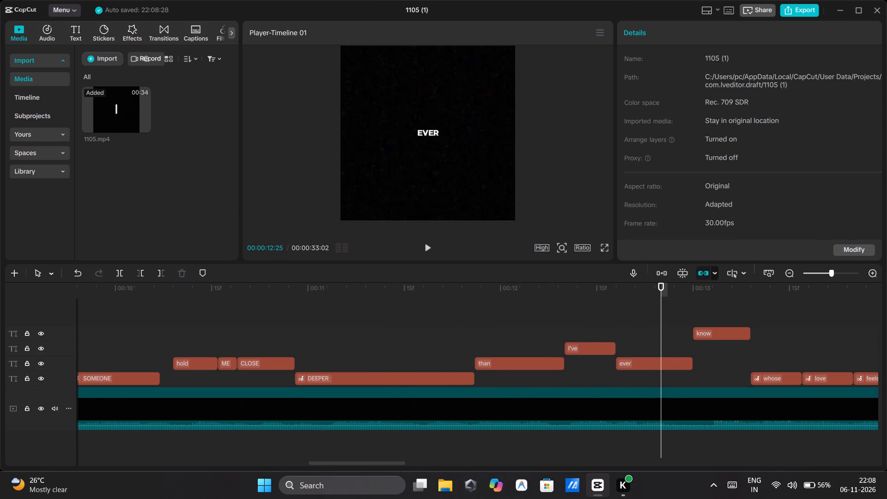
# Trim the end of the "ever" caption to about 00:00:12:24 and extend the start of "know" to the same point.
pyautogui.click(693, 361)
pyautogui.moveTo(692, 362); pyautogui.dragTo(650, 372)
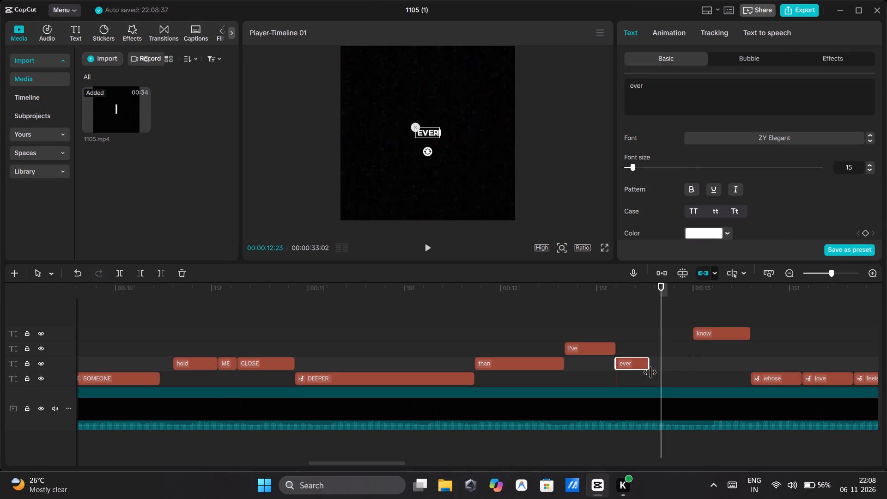
pyautogui.moveTo(650, 372); pyautogui.dragTo(654, 371)
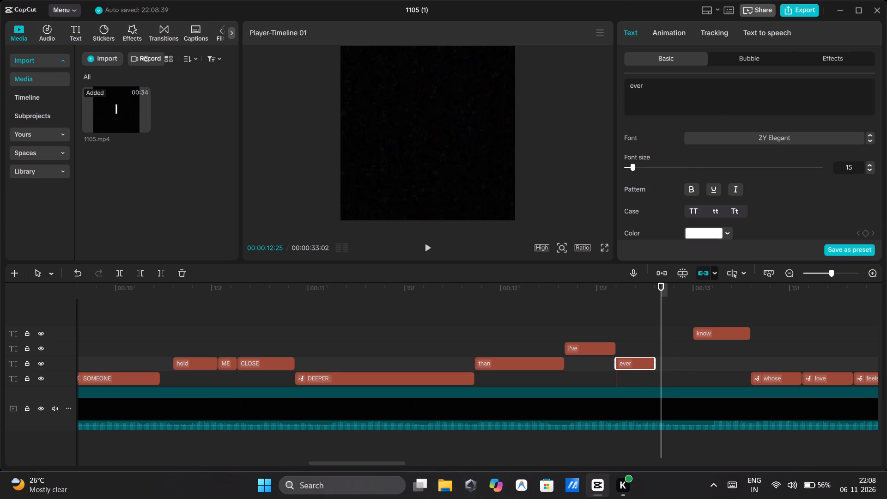
pyautogui.moveTo(693, 335); pyautogui.dragTo(659, 340)
pyautogui.click(659, 340)
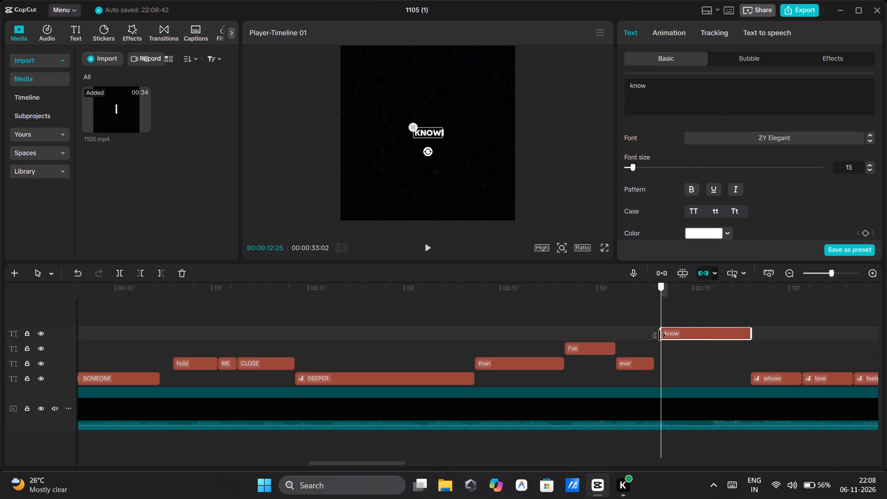
pyautogui.click(661, 333)
# Replay the captions from SOMEONE and again from "than" to check the timing of "I've", "ever" and "know".
pyautogui.click(142, 296)
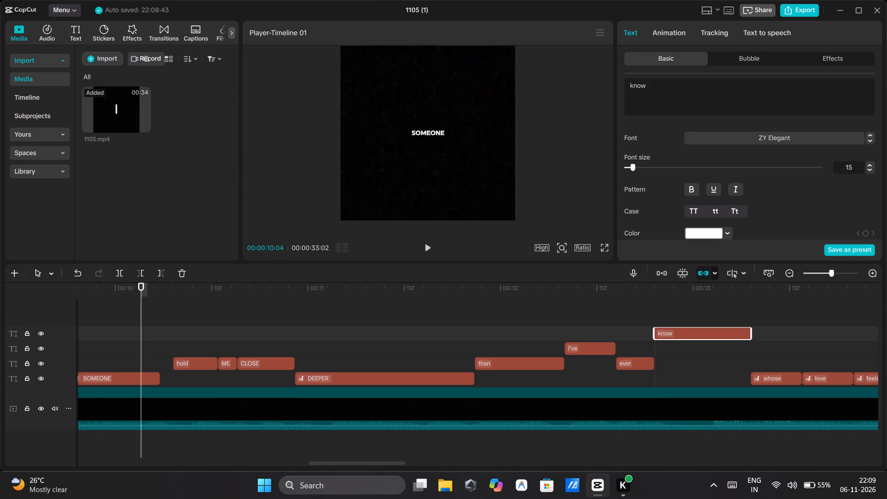
pyautogui.click(428, 248)
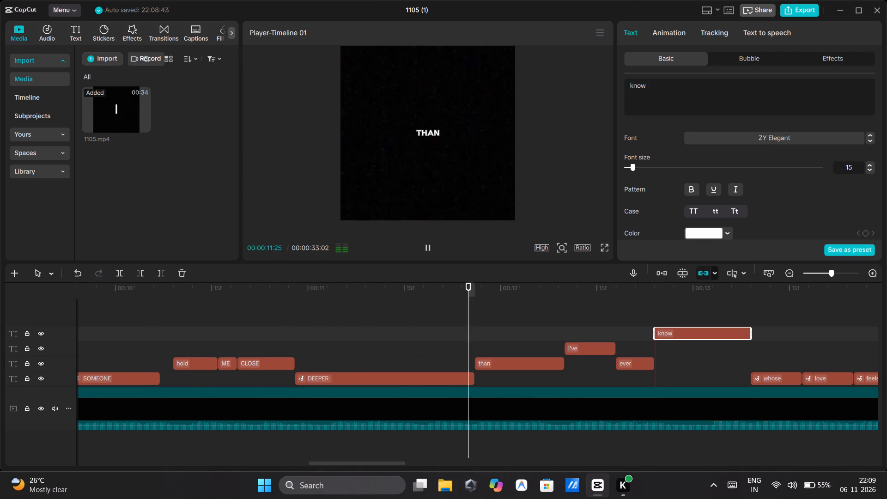
pyautogui.click(428, 247)
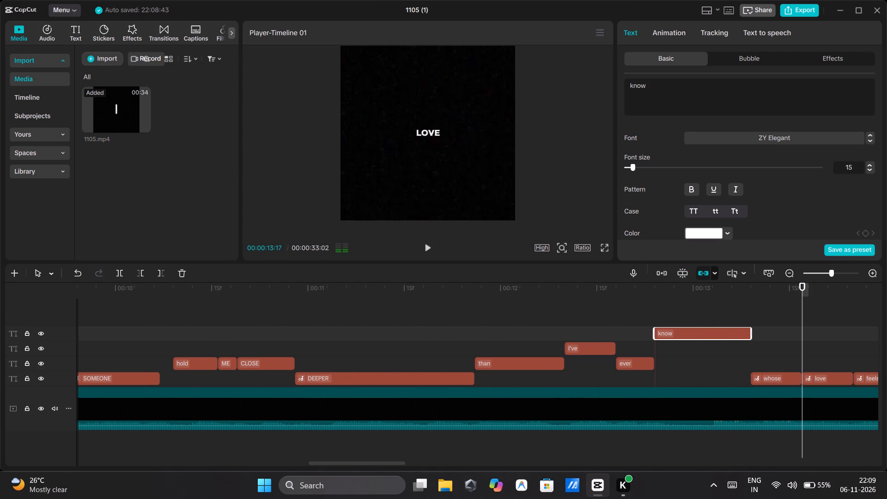
pyautogui.click(450, 300)
pyautogui.click(425, 245)
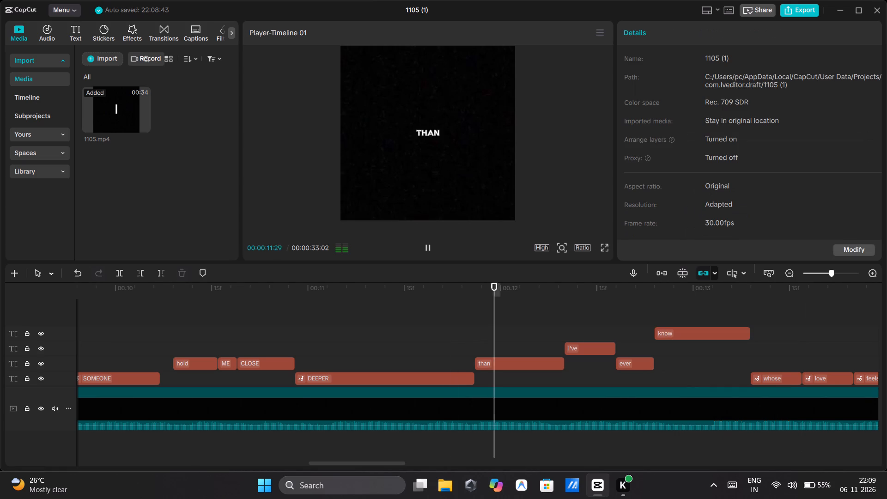
pyautogui.click(425, 245)
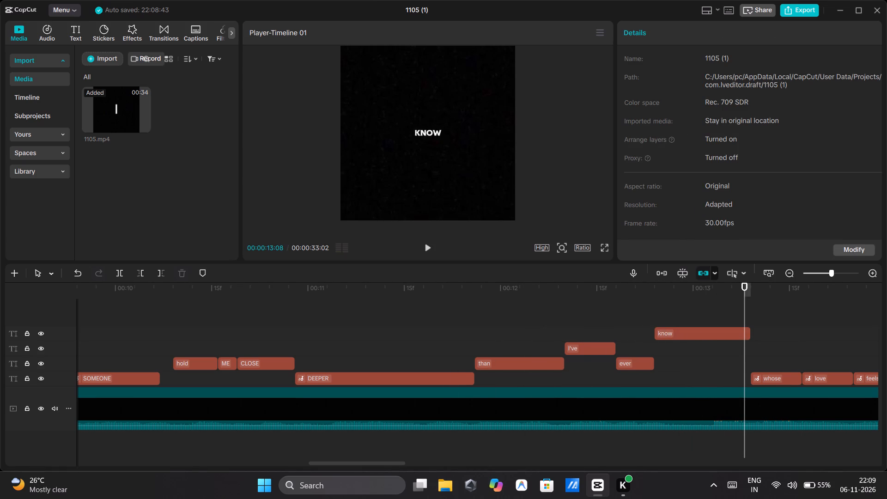
pyautogui.click(497, 288)
pyautogui.click(429, 245)
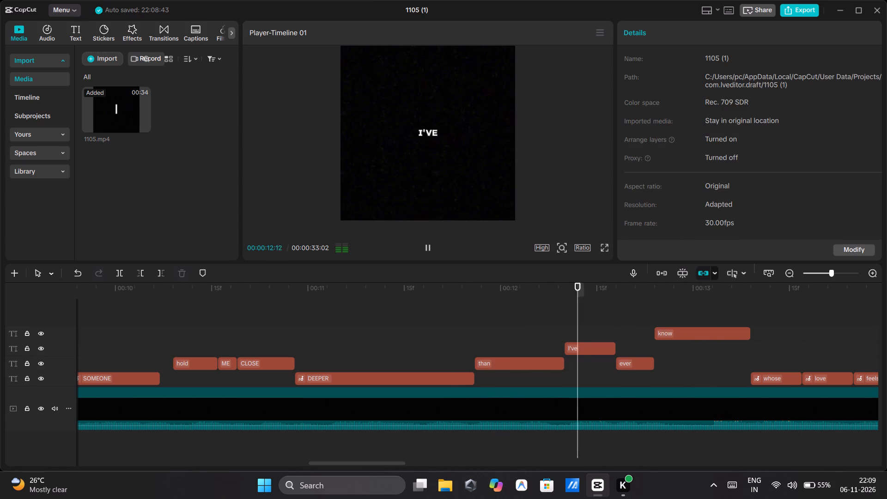
pyautogui.click(429, 245)
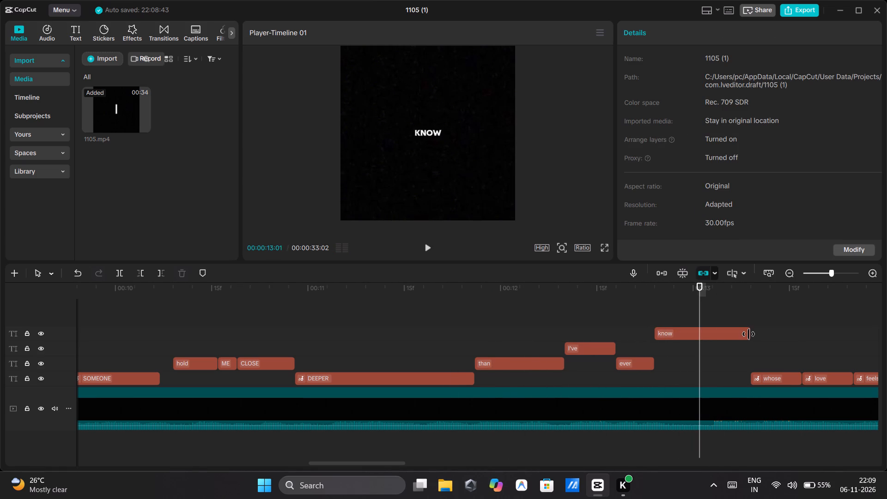
# Trim the end of the "know" caption to about 00:00:13:04.
pyautogui.moveTo(748, 333); pyautogui.dragTo(715, 337)
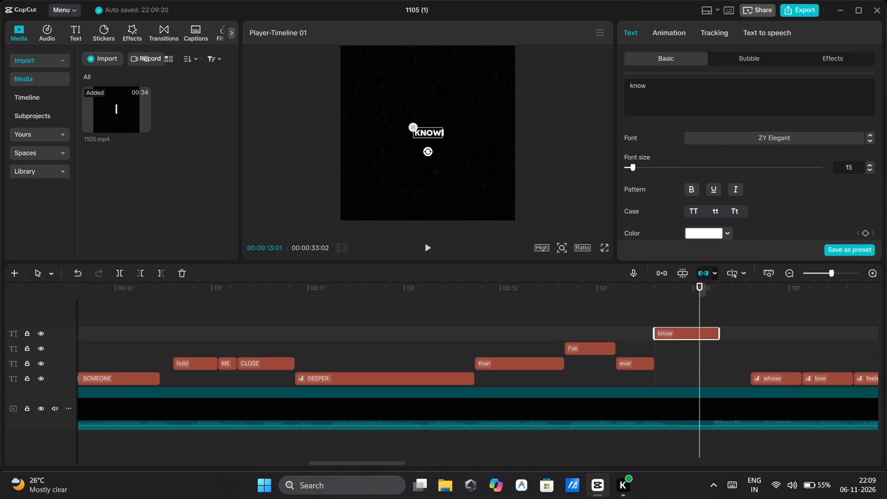
# Replay from "than" to check the shortened "know", and extend the start of the "whose" caption back to 00:00:13:07.
pyautogui.moveTo(601, 315); pyautogui.dragTo(564, 310)
pyautogui.click(507, 339)
pyautogui.click(429, 252)
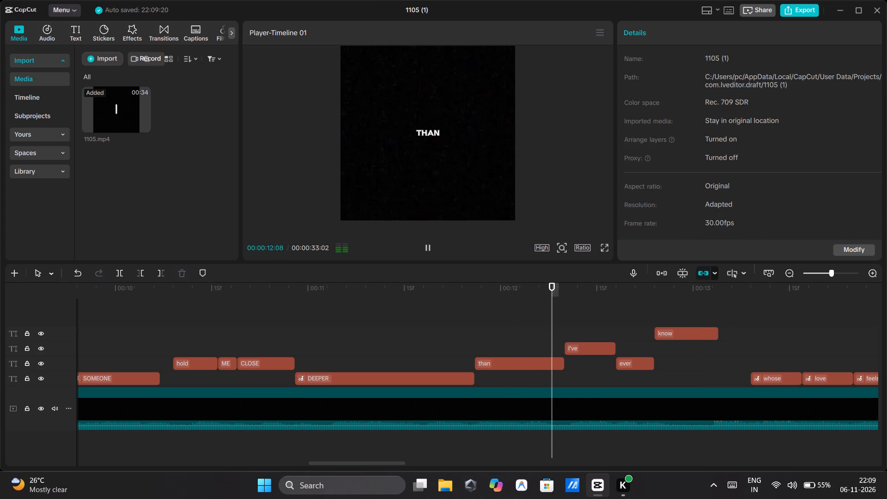
pyautogui.click(429, 251)
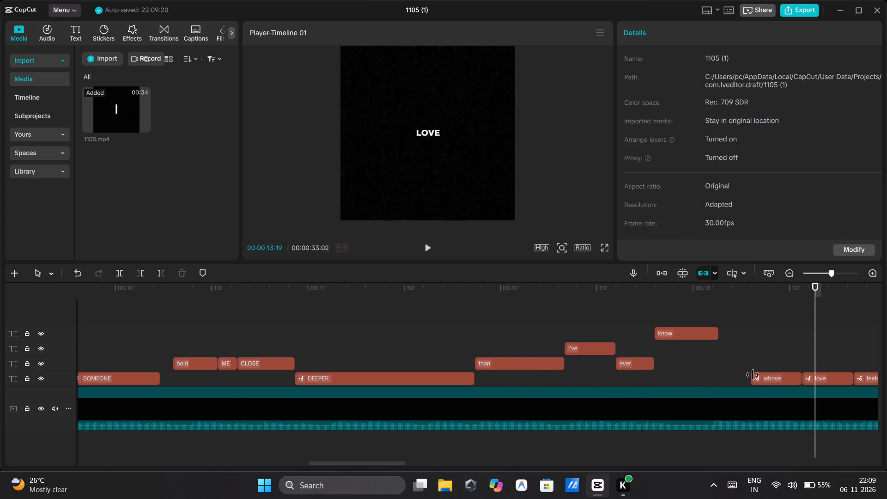
pyautogui.moveTo(752, 374); pyautogui.dragTo(738, 378)
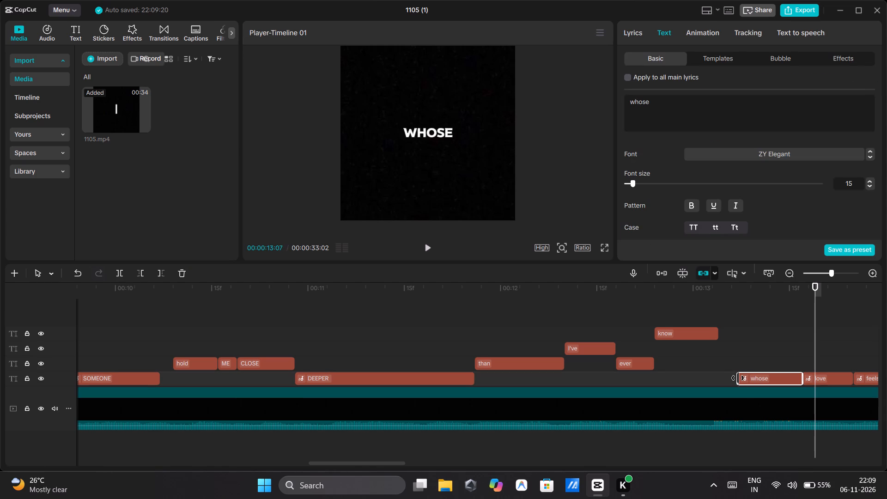
# Replay the captions from "than" through "vulnerable" and "he's" to check their timing against the audio.
pyautogui.click(547, 334)
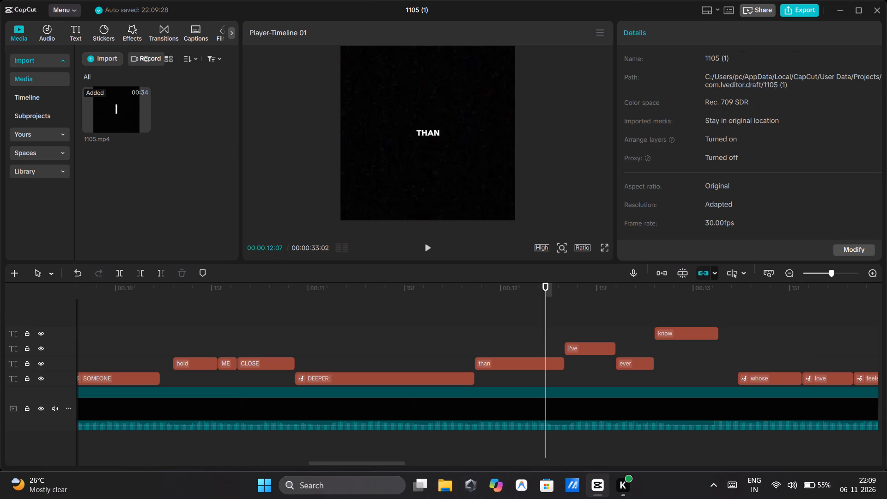
pyautogui.click(428, 243)
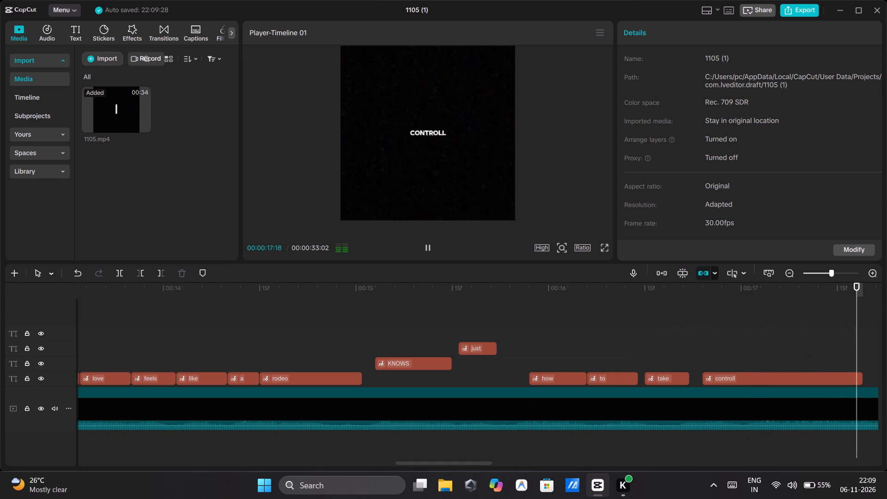
pyautogui.click(428, 243)
pyautogui.click(428, 243)
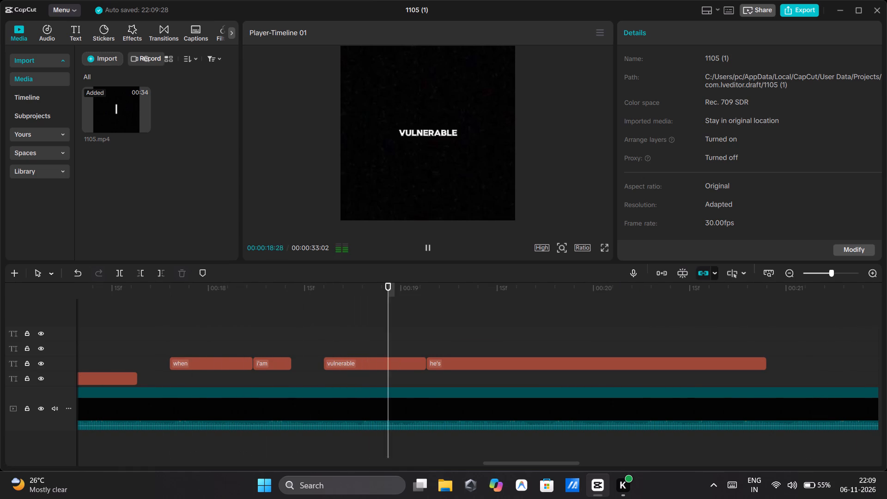
pyautogui.click(428, 243)
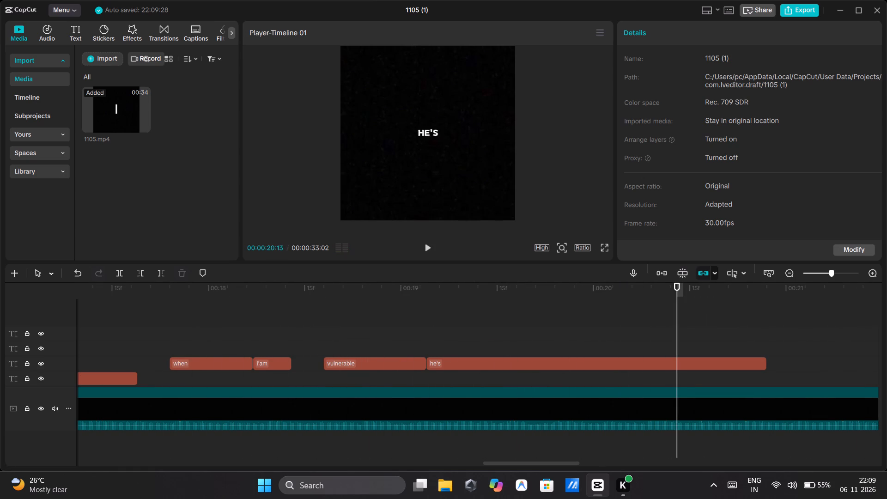
# Trim the end of the "he's" caption to about 00:00:19:13, replaying from "vulnerable" to check its timing against the audio.
pyautogui.click(438, 323)
pyautogui.moveTo(765, 364); pyautogui.dragTo(425, 364)
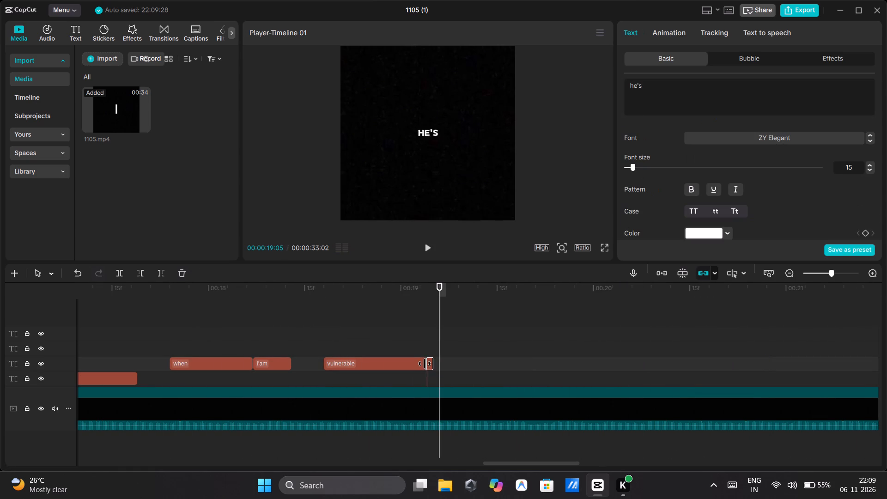
pyautogui.moveTo(425, 364); pyautogui.dragTo(449, 356)
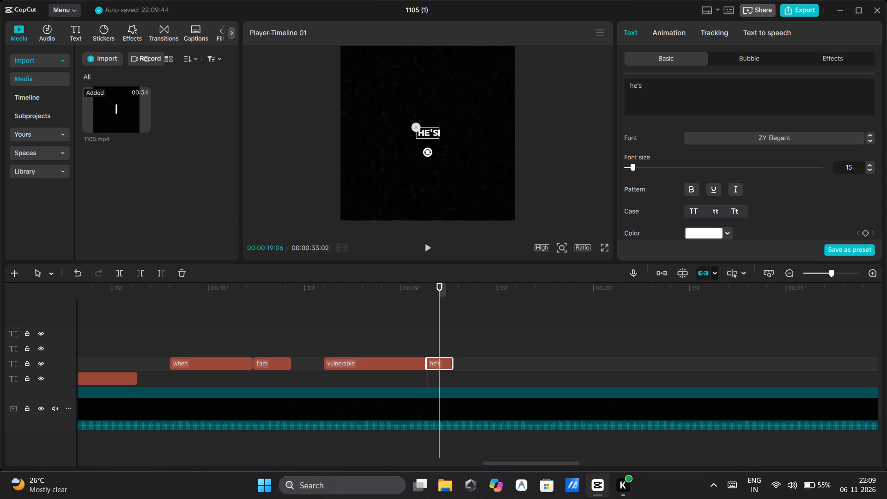
pyautogui.click(373, 320)
pyautogui.click(427, 241)
pyautogui.click(427, 241)
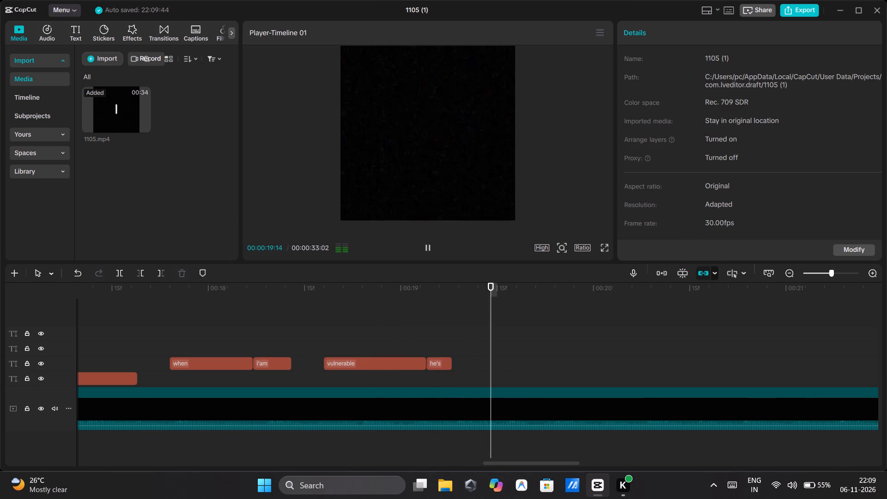
pyautogui.moveTo(450, 365); pyautogui.dragTo(469, 363)
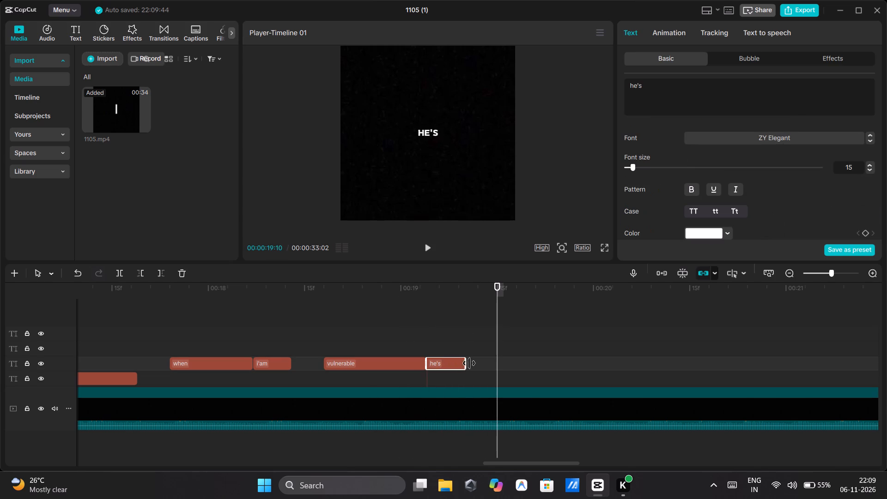
pyautogui.moveTo(469, 363); pyautogui.dragTo(482, 371)
pyautogui.click(388, 325)
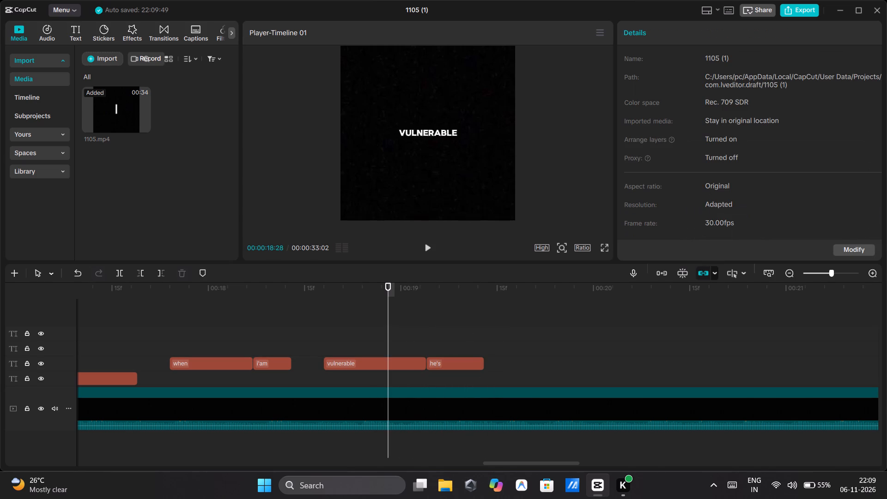
pyautogui.click(431, 249)
pyautogui.click(431, 249)
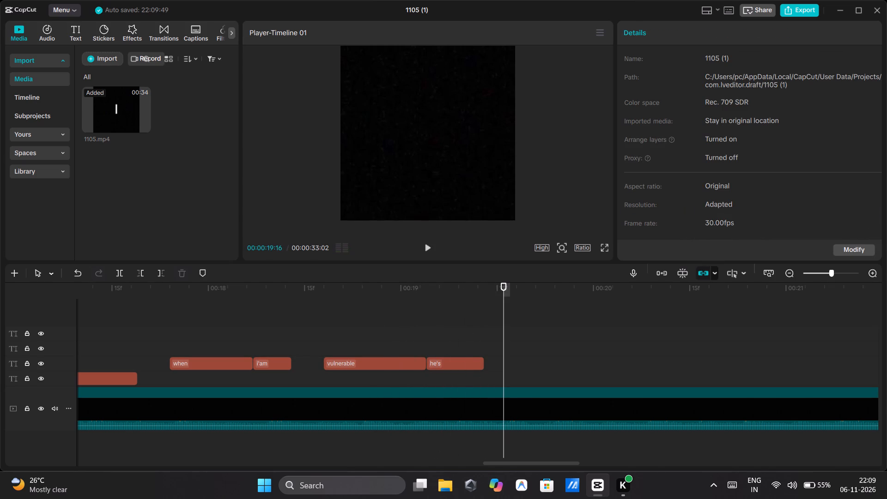
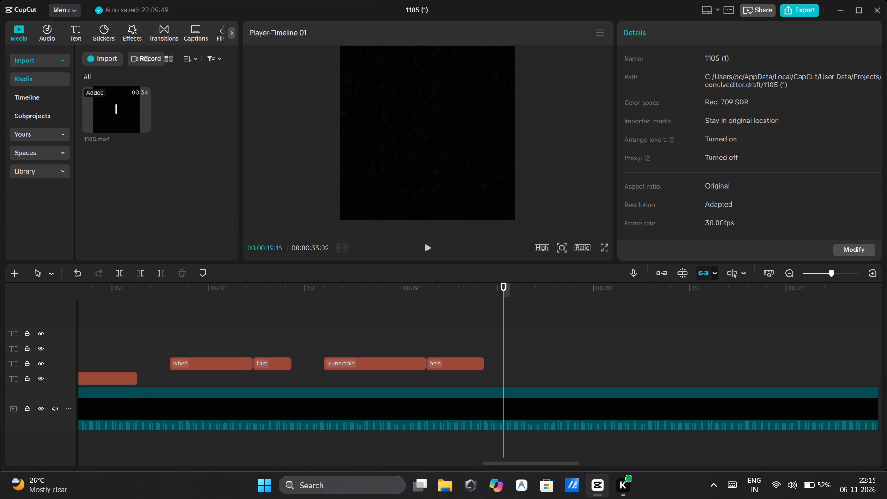
# Trim the end of the "he's" caption to about 00:00:19:11.
pyautogui.moveTo(481, 365); pyautogui.dragTo(472, 371)
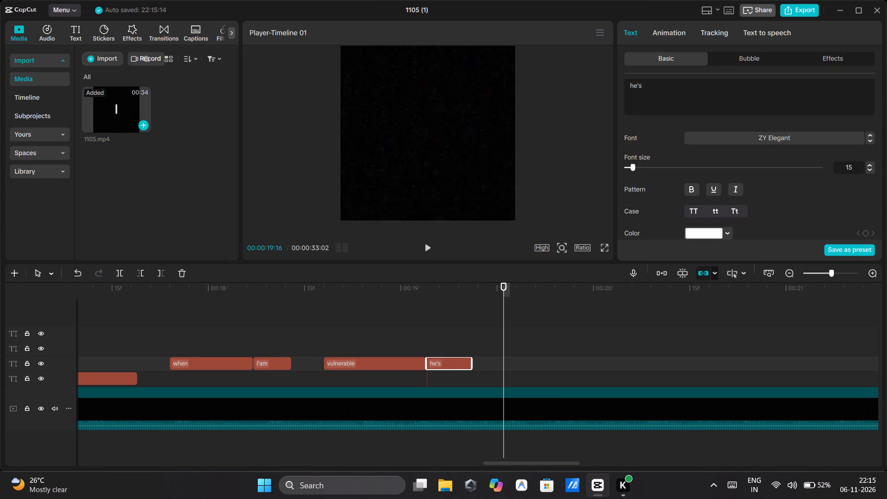
# Add a default text clip to the timeline at 00:00:19:16, after the "he's" caption.
pyautogui.click(73, 37)
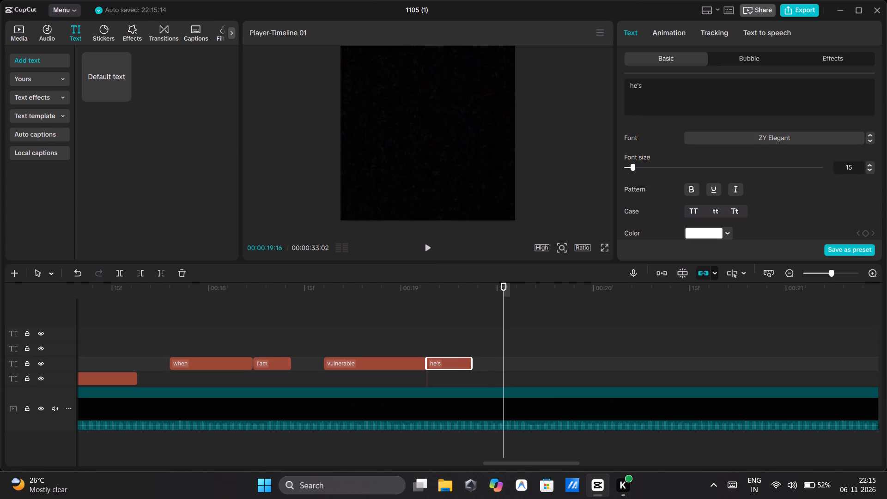
pyautogui.click(123, 92)
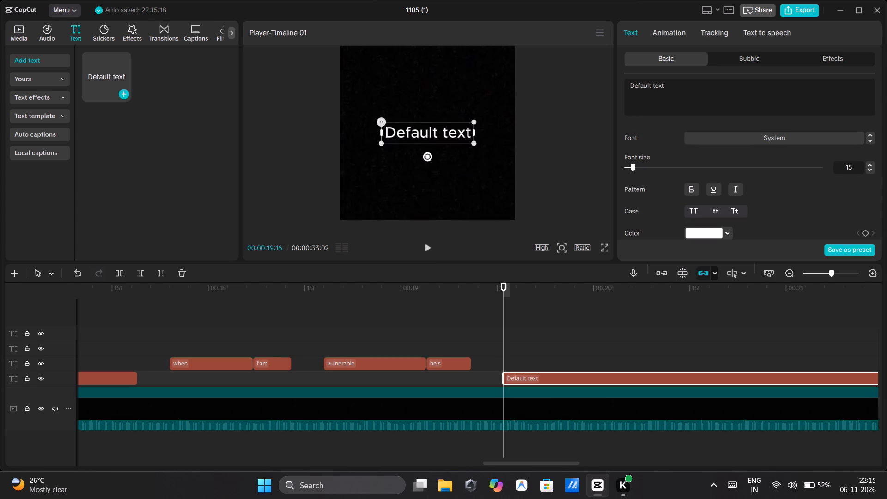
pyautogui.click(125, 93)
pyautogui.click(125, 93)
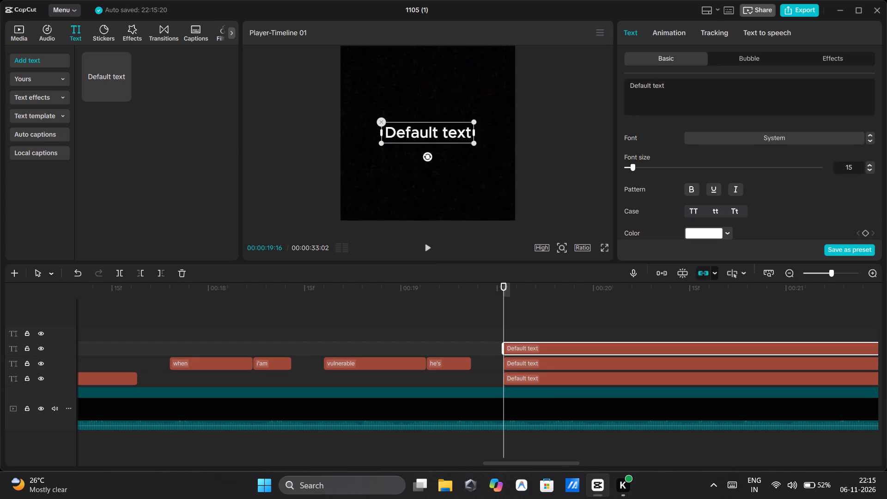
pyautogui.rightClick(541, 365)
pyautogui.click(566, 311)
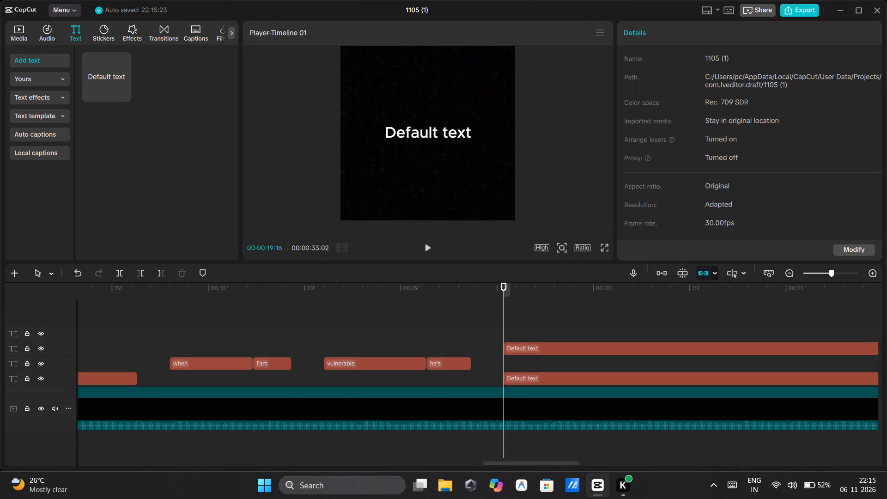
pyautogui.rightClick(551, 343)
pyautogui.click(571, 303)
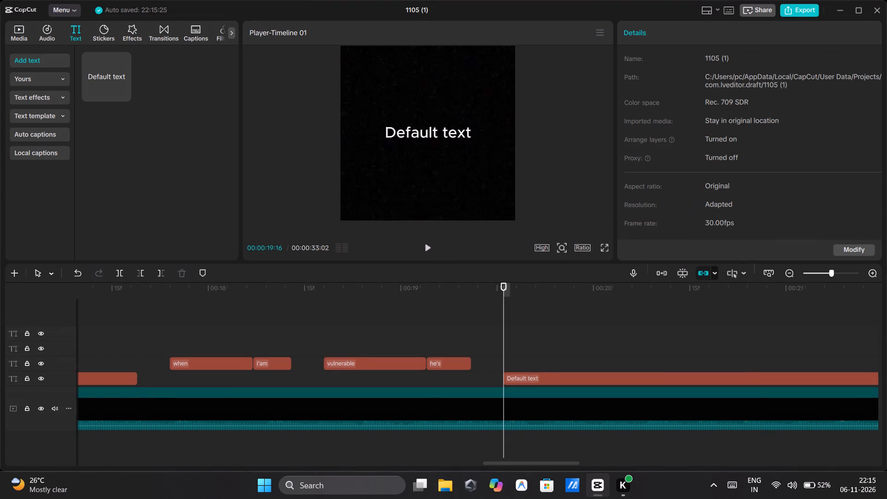
# Split the new default text clip at 00:00:20:05, 00:00:20:18 and 00:00:21:00 to make four word captions.
pyautogui.moveTo(504, 305); pyautogui.dragTo(559, 305)
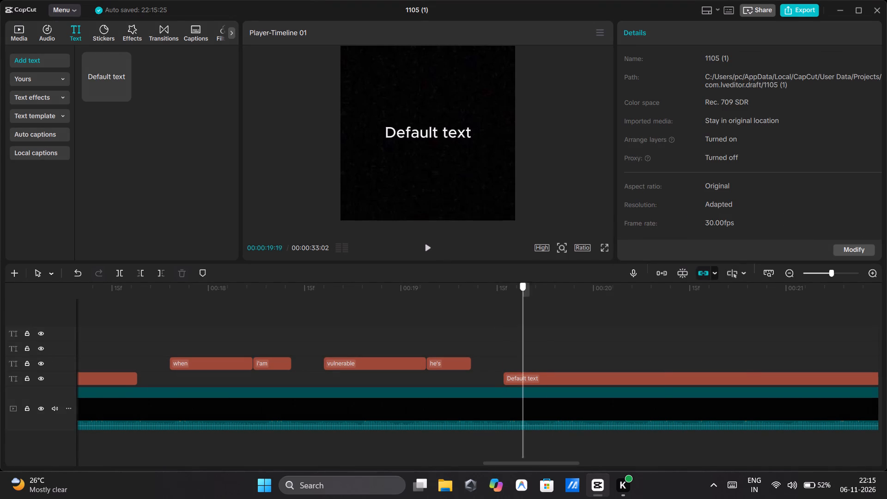
pyautogui.moveTo(559, 305); pyautogui.dragTo(625, 321)
pyautogui.click(611, 380)
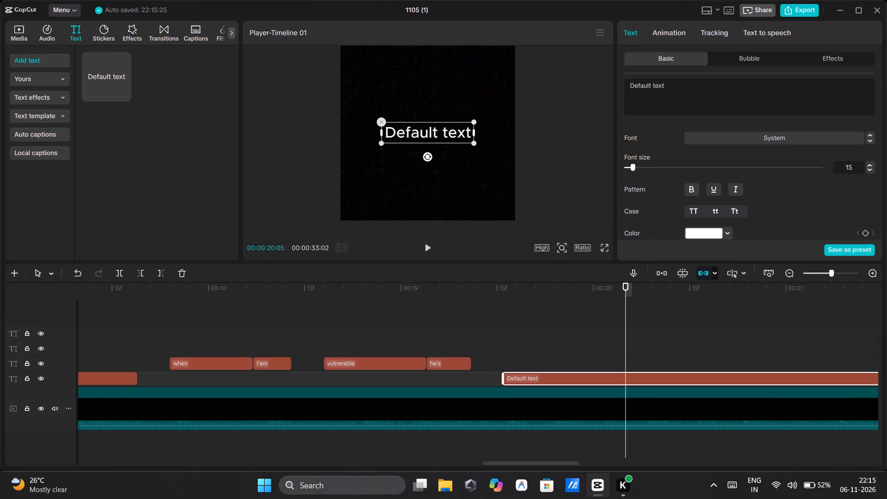
pyautogui.hotkey('ctrl', 'b')
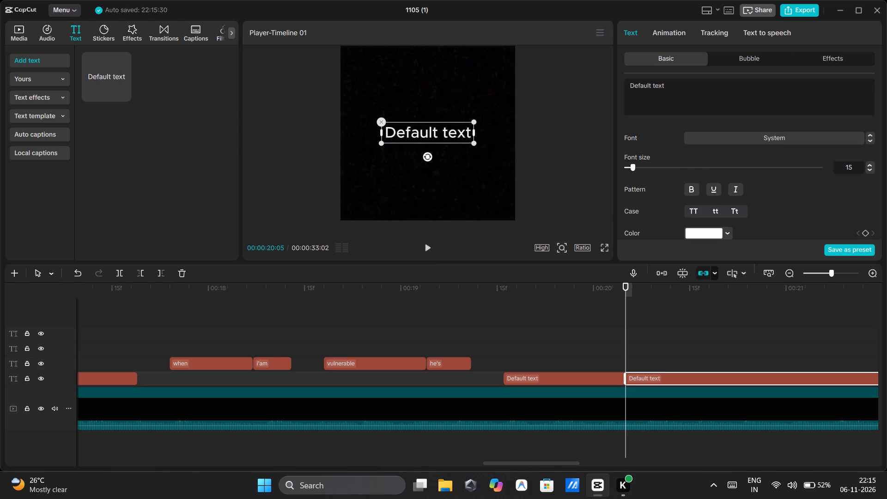
pyautogui.moveTo(626, 312); pyautogui.dragTo(708, 323)
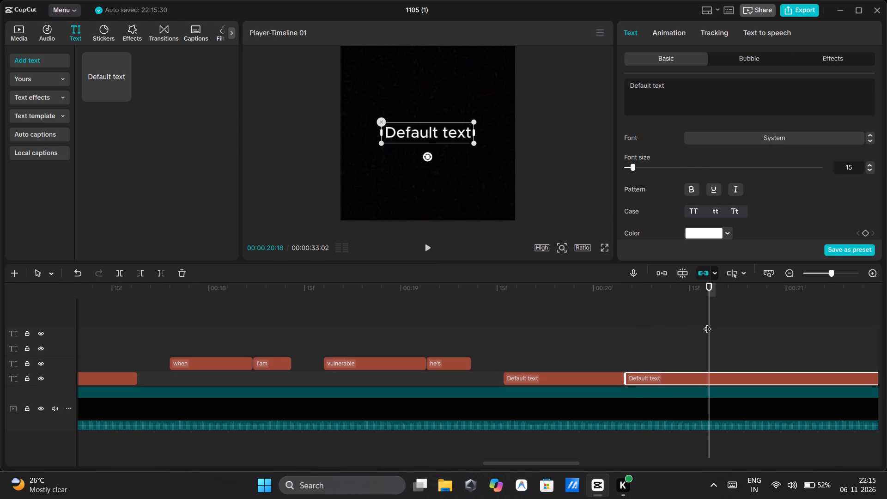
pyautogui.hotkey('ctrl', 'b')
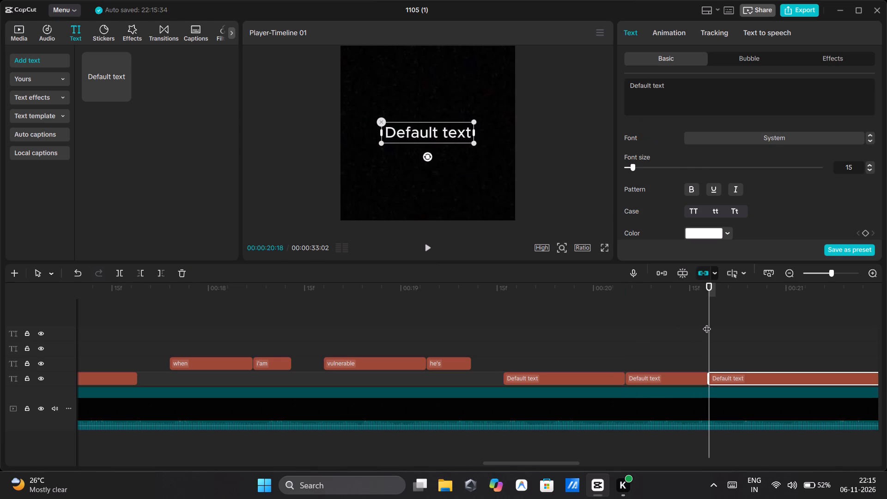
pyautogui.moveTo(707, 323); pyautogui.dragTo(789, 339)
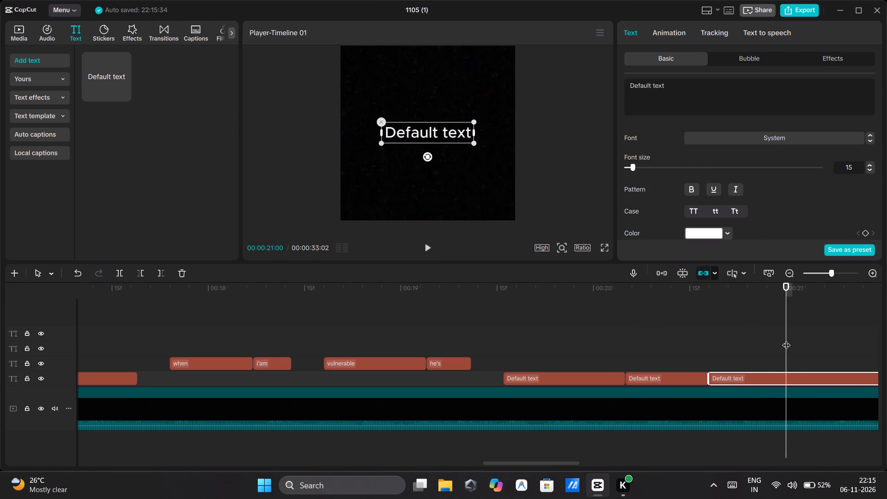
pyautogui.hotkey('ctrl', 'b')
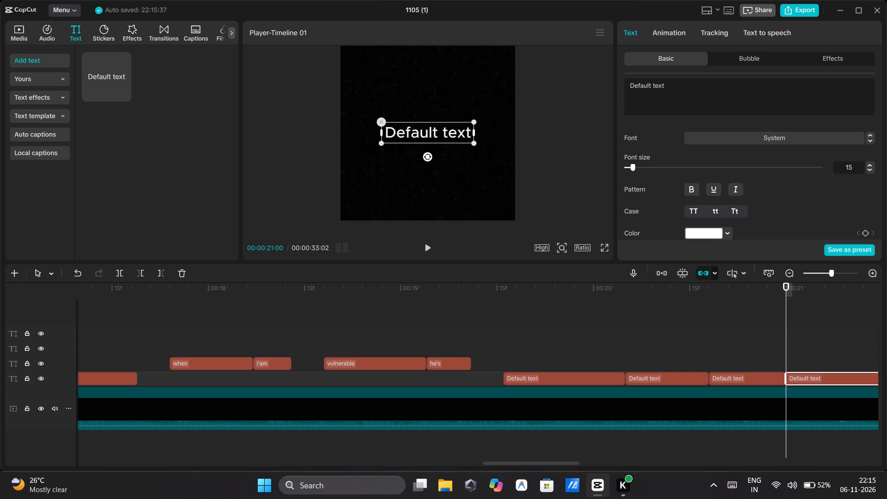
# Replace the text of the first default text segment after "he's" with "straight".
pyautogui.click(569, 376)
pyautogui.click(732, 91)
pyautogui.press('BackSpace')
pyautogui.press('BackSpace')
pyautogui.press('BackSpace')
pyautogui.press('BackSpace')
pyautogui.press('BackSpace')
pyautogui.press('BackSpace')
pyautogui.press('BackSpace')
pyautogui.press('BackSpace')
pyautogui.press('BackSpace')
pyautogui.press('BackSpace')
pyautogui.press('BackSpace')
pyautogui.press('BackSpace')
pyautogui.press('BackSpace')
pyautogui.press('BackSpace')
pyautogui.press('BackSpace')
pyautogui.press('BackSpace')
pyautogui.press('BackSpace')
pyautogui.press('BackSpace')
pyautogui.press('BackSpace')
pyautogui.press('BackSpace')
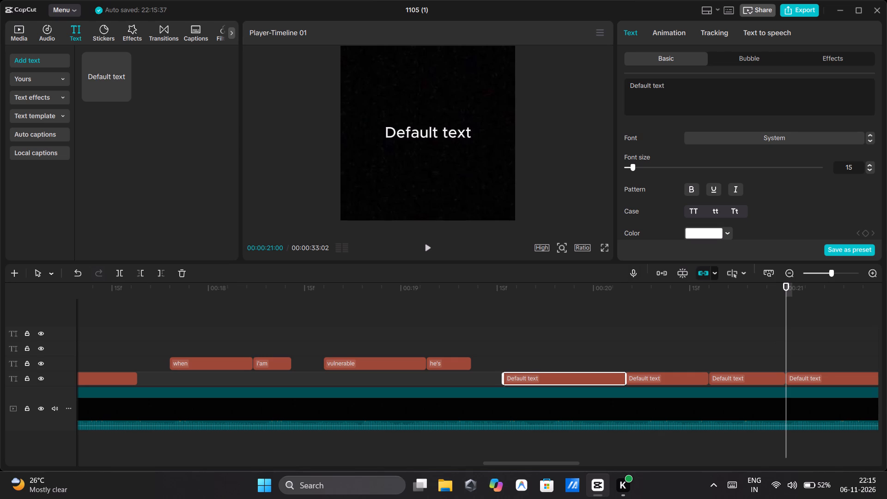
pyautogui.press('s')
pyautogui.write('tra')
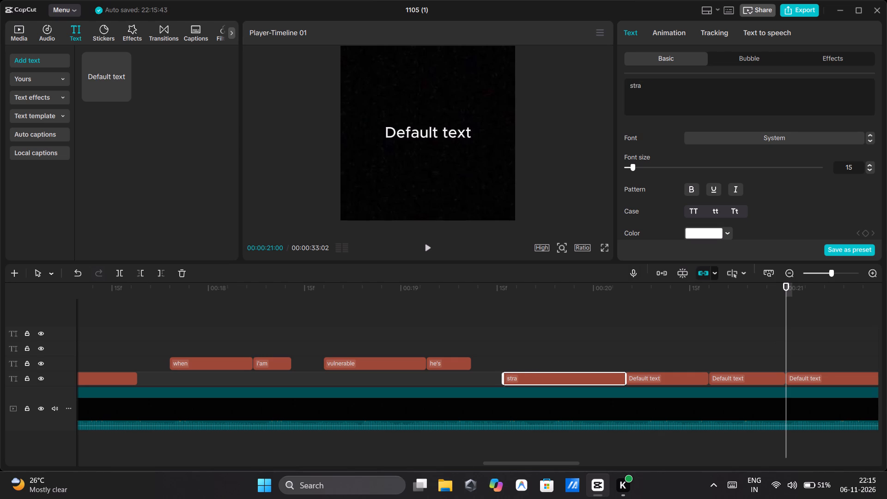
pyautogui.write('ight')
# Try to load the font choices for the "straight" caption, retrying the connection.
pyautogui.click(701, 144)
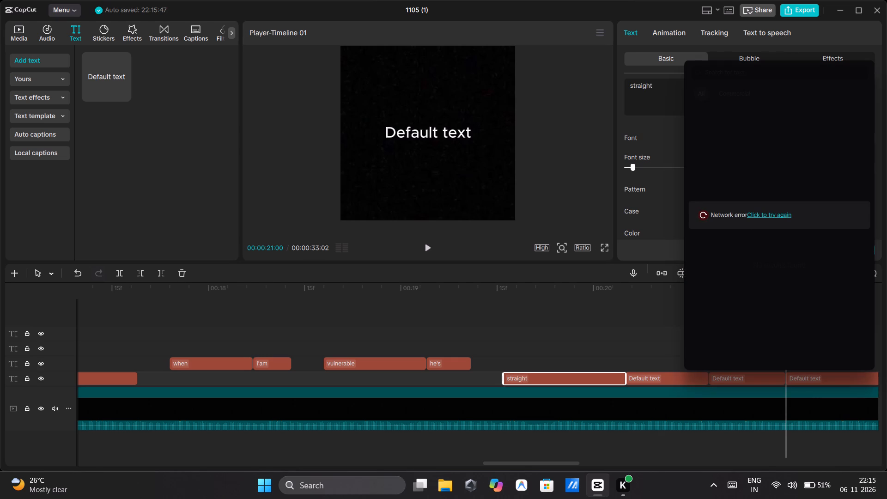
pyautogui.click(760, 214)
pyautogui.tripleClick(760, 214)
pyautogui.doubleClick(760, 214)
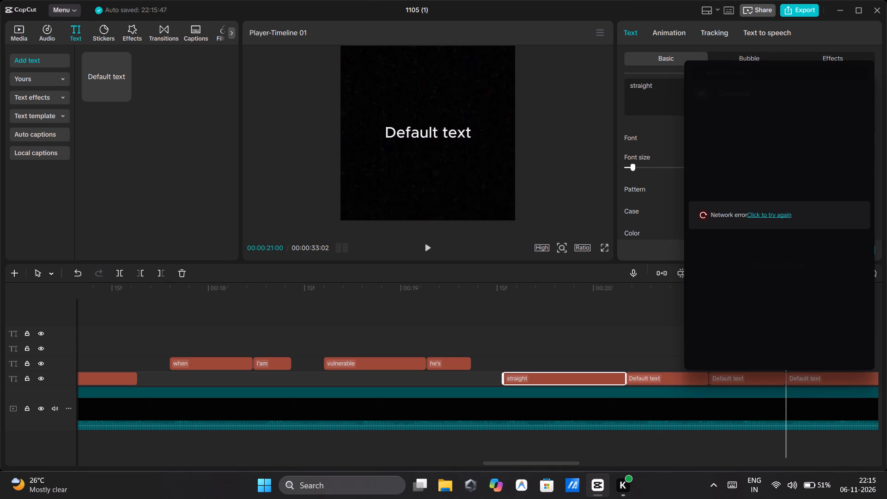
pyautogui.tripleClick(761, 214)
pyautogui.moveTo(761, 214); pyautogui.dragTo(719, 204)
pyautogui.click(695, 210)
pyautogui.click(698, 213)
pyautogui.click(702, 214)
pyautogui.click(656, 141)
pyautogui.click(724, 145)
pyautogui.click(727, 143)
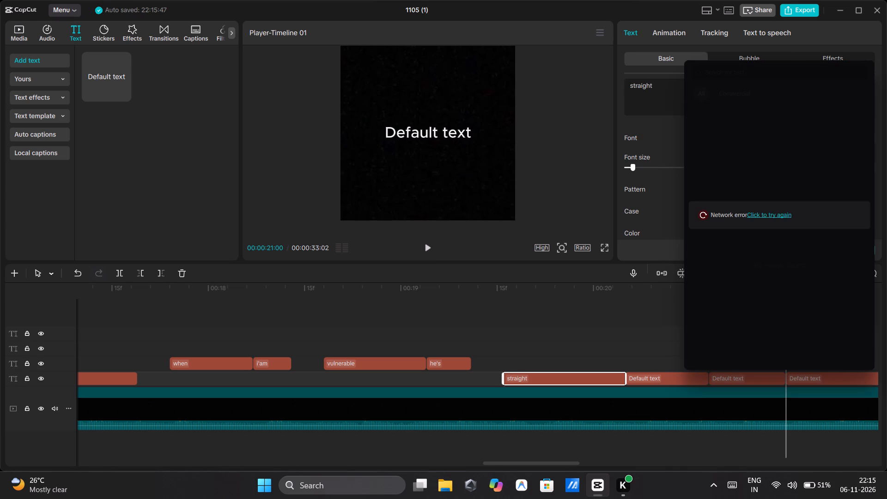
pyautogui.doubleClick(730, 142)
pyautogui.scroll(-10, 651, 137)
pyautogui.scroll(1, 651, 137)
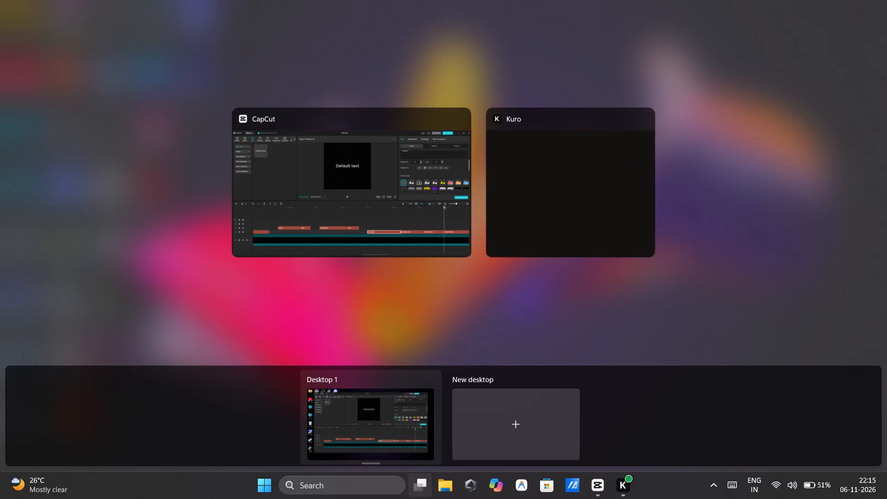
# Launch Proton VPN from the desktop.
pyautogui.doubleClick(21, 302)
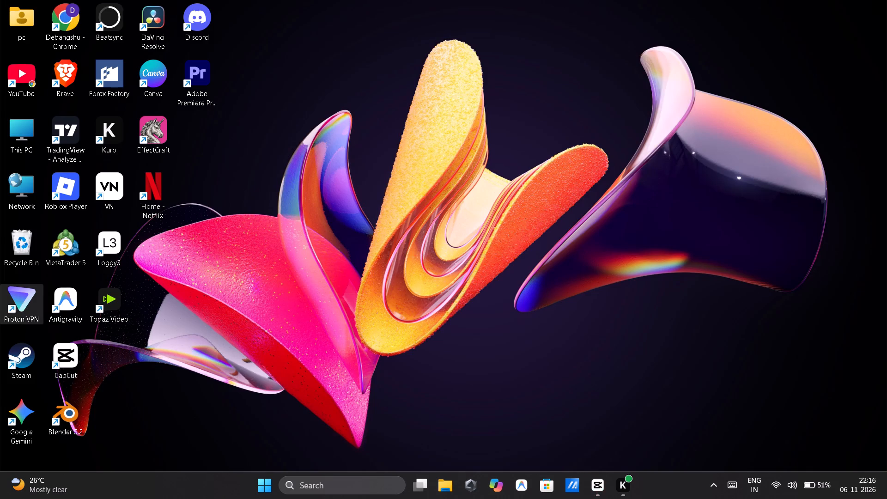
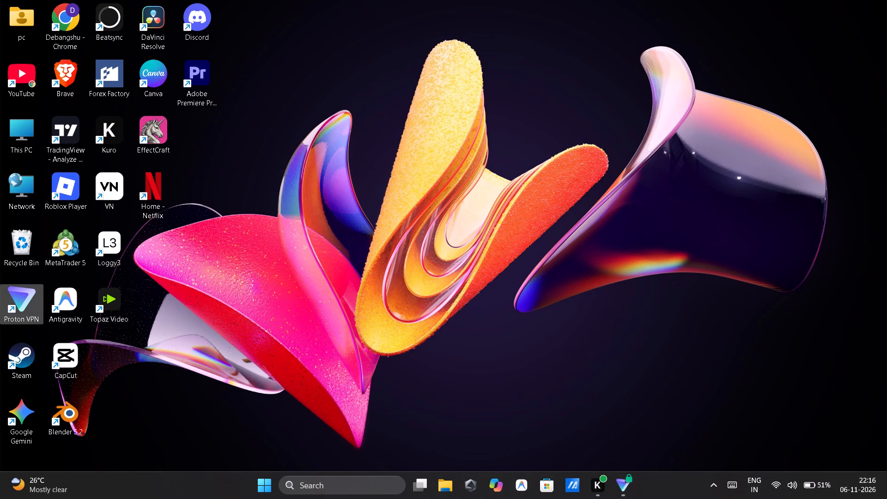
# Launch CapCut from the desktop.
pyautogui.doubleClick(46, 369)
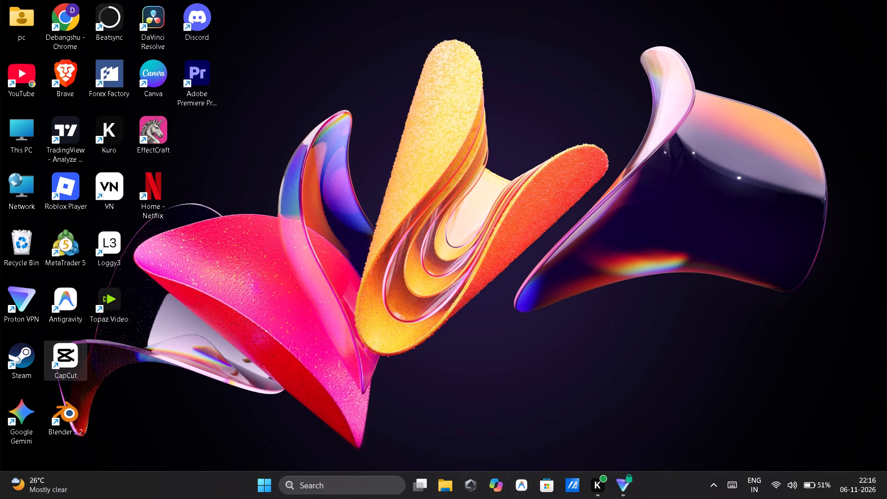
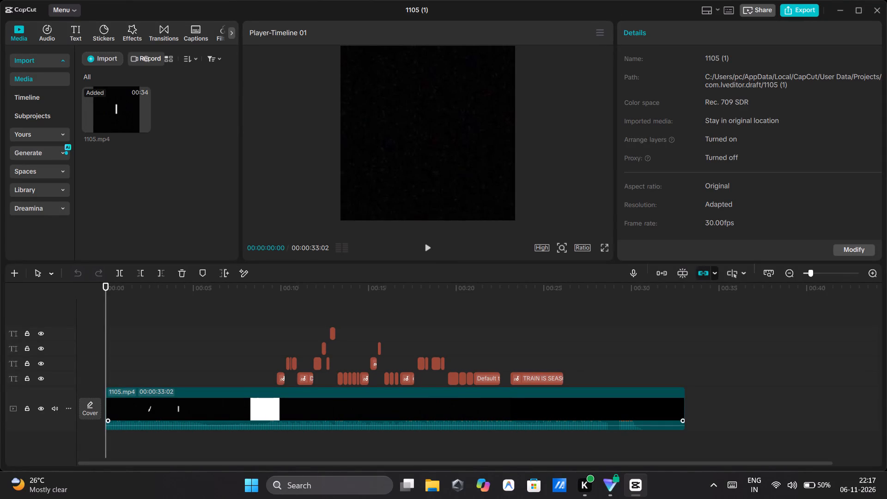
# Replace the text of the default text caption directly after "straight" with "talking".
pyautogui.click(442, 308)
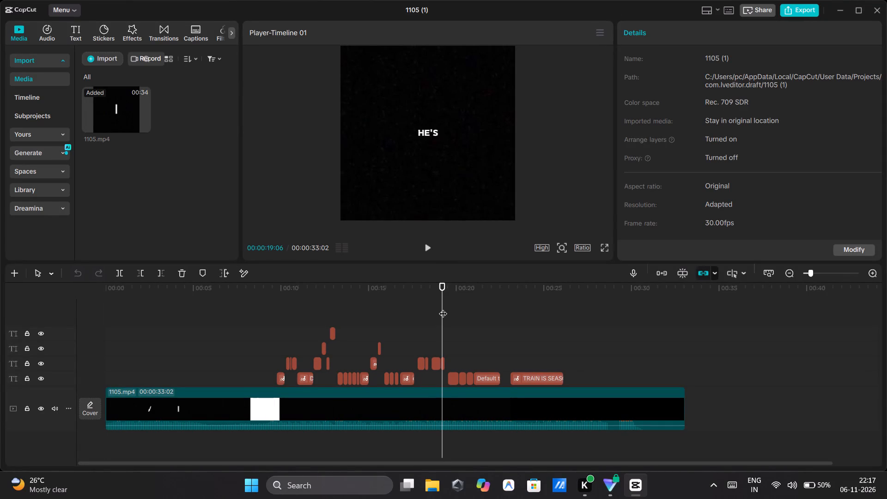
pyautogui.moveTo(444, 308); pyautogui.dragTo(469, 305)
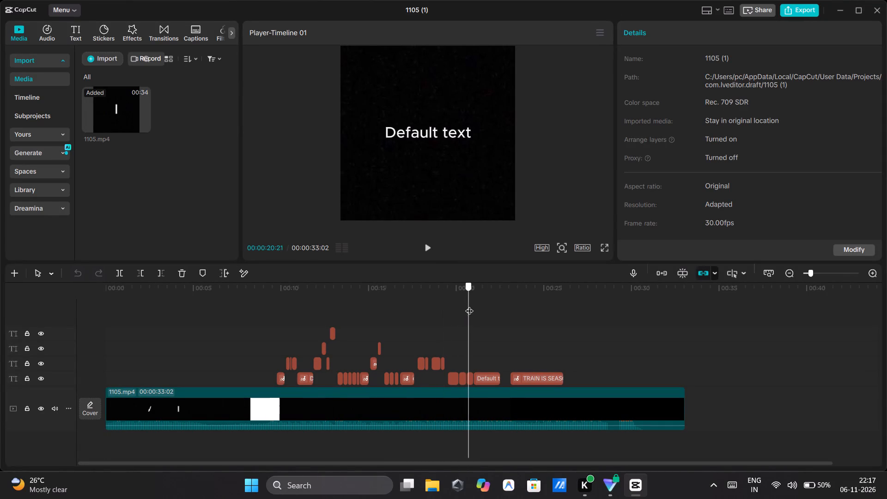
pyautogui.moveTo(469, 305); pyautogui.dragTo(451, 340)
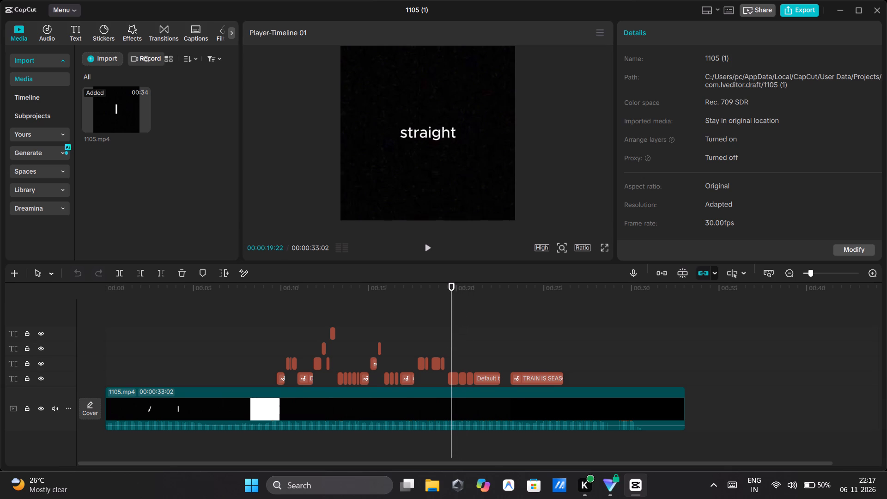
pyautogui.scroll(8, 468, 307)
pyautogui.keyDown('ctrl'); pyautogui.scroll(5, 468, 307); pyautogui.keyUp('ctrl')
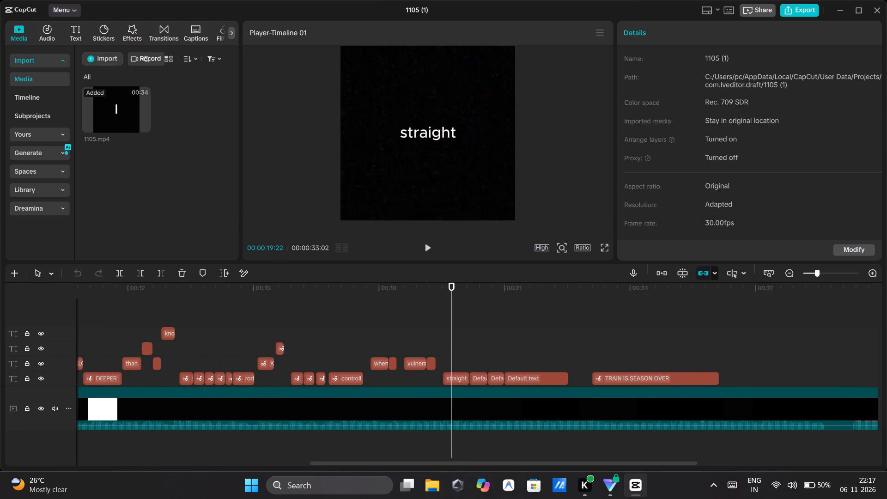
pyautogui.scroll(6, 468, 307)
pyautogui.keyDown('ctrl'); pyautogui.scroll(5, 468, 307); pyautogui.keyUp('ctrl')
pyautogui.scroll(-1, 468, 307)
pyautogui.scroll(8, 468, 307)
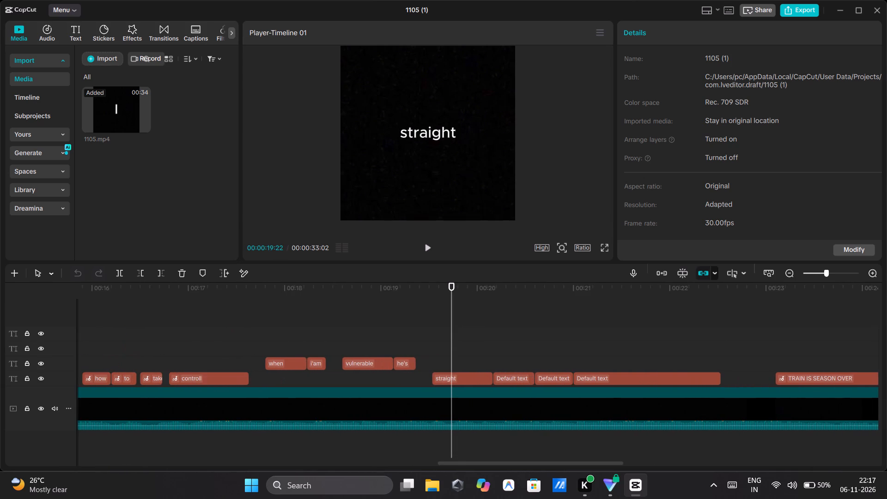
pyautogui.scroll(3, 468, 307)
pyautogui.keyDown('ctrl'); pyautogui.scroll(9, 468, 307); pyautogui.keyUp('ctrl')
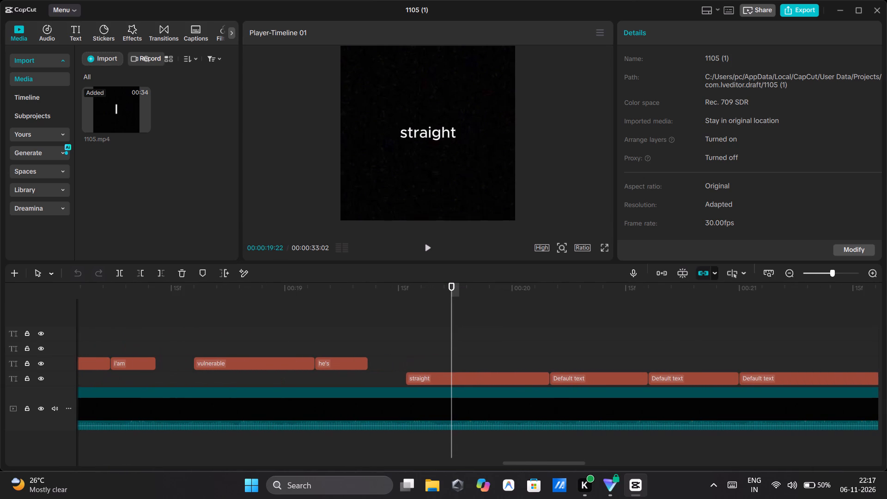
pyautogui.moveTo(456, 311); pyautogui.dragTo(585, 334)
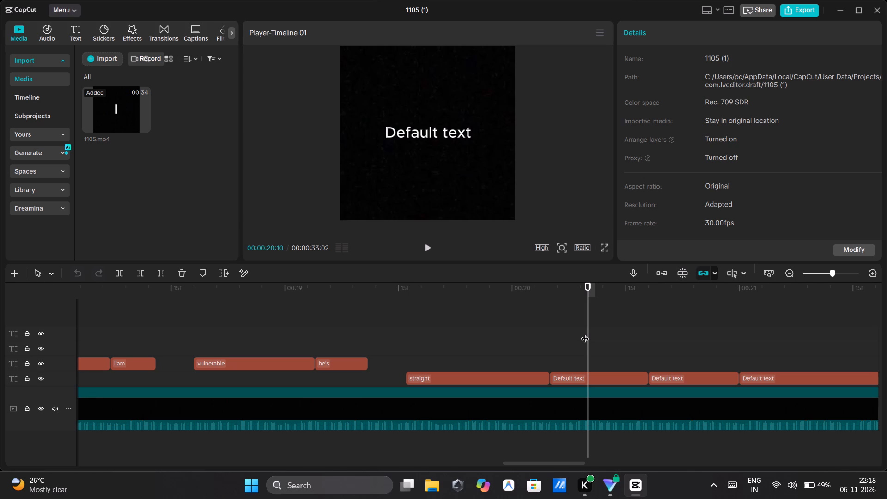
pyautogui.click(576, 381)
pyautogui.click(743, 86)
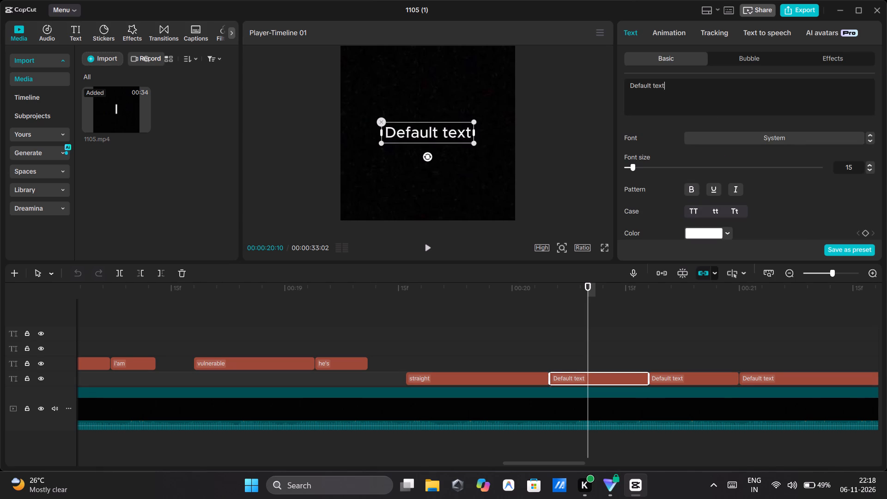
pyautogui.press('BackSpace')
pyautogui.press('BackSpace')
pyautogui.press('BackSpace')
pyautogui.press('BackSpace')
pyautogui.press('BackSpace')
pyautogui.press('BackSpace')
pyautogui.press('BackSpace')
pyautogui.press('BackSpace')
pyautogui.press('BackSpace')
pyautogui.press('BackSpace')
pyautogui.press('BackSpace')
pyautogui.press('BackSpace')
pyautogui.press('BackSpace')
pyautogui.press('BackSpace')
pyautogui.press('BackSpace')
pyautogui.press('BackSpace')
pyautogui.press('BackSpace')
pyautogui.press('BackSpace')
pyautogui.press('BackSpace')
pyautogui.press('BackSpace')
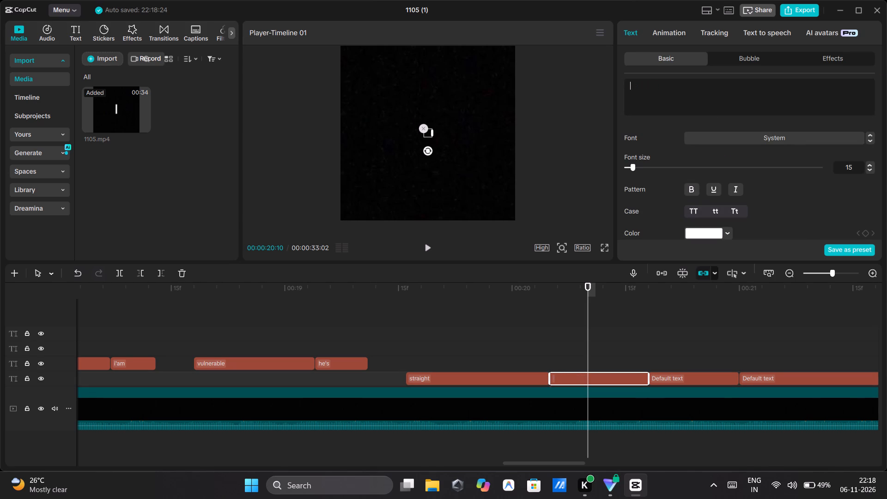
pyautogui.write('talking')
pyautogui.press('space')
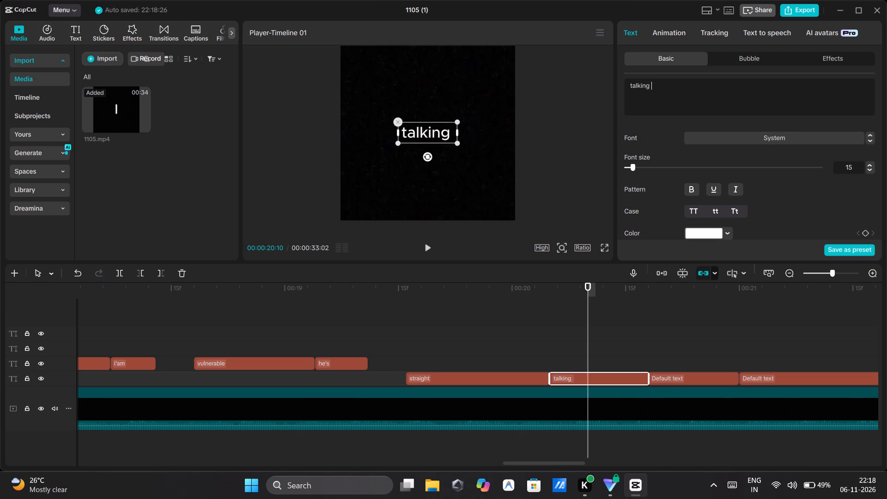
# Make the "talking" caption uppercase and set its font to ZY Elegant.
pyautogui.click(703, 211)
pyautogui.click(687, 216)
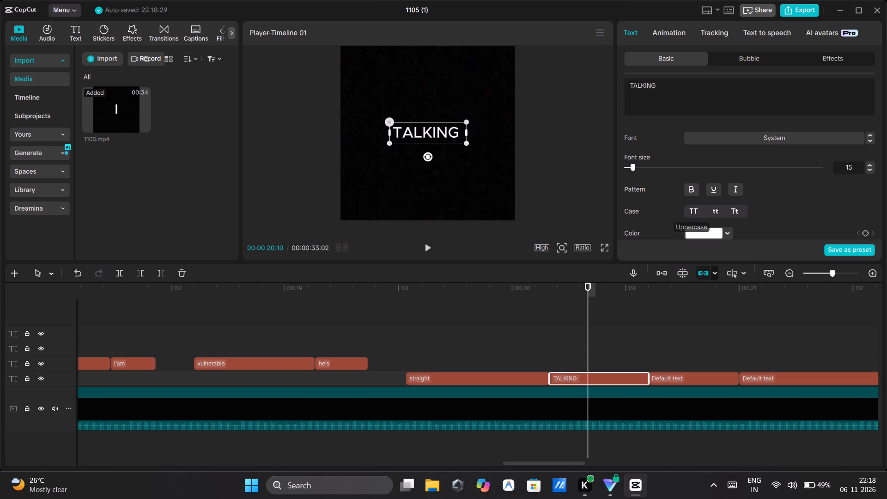
pyautogui.click(749, 138)
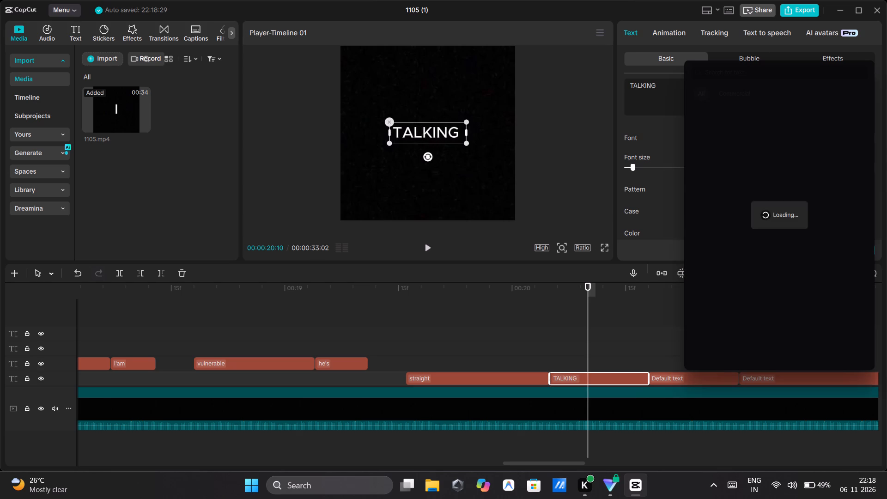
pyautogui.click(729, 137)
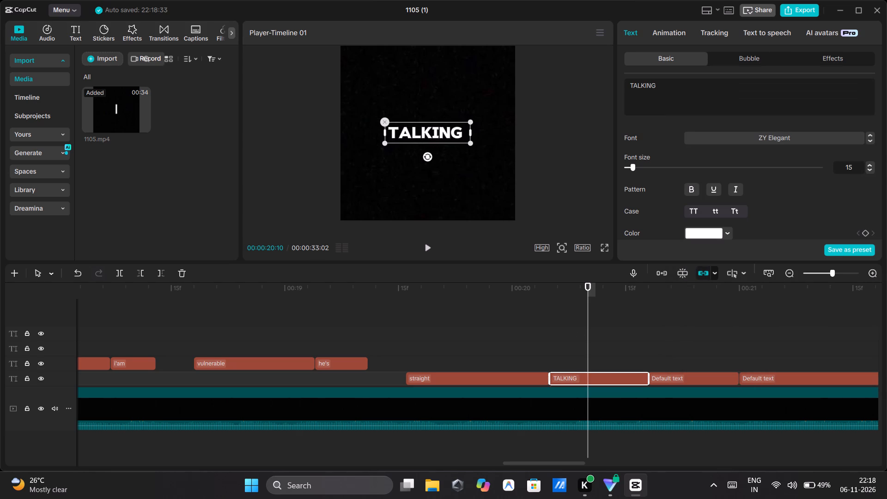
# Set the "straight" caption's font to ZY Elegant.
pyautogui.click(476, 380)
pyautogui.click(699, 137)
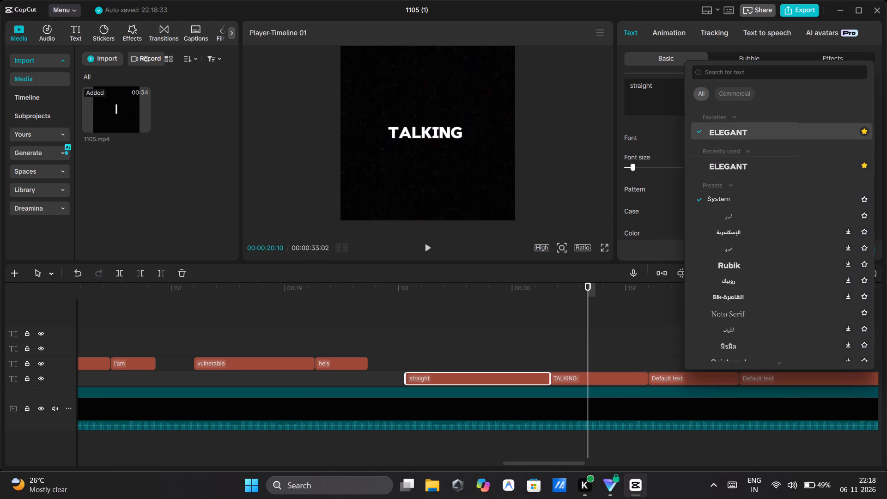
pyautogui.click(705, 131)
# Shrink the "straight" caption in the preview to under half its size, keeping it centred in the frame.
pyautogui.click(480, 312)
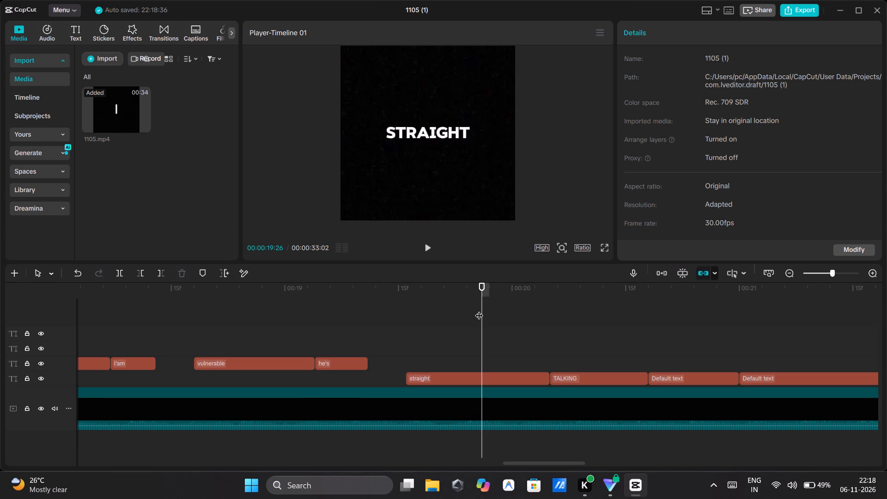
pyautogui.click(454, 134)
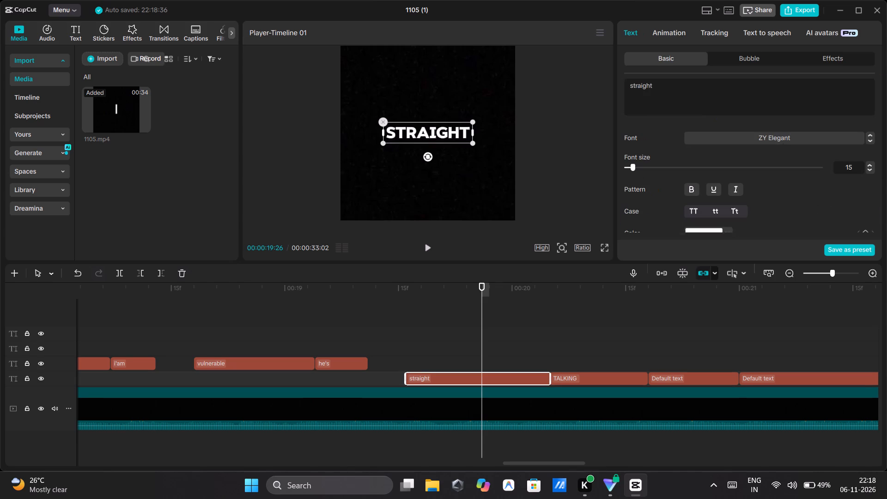
pyautogui.click(470, 143)
pyautogui.moveTo(464, 139); pyautogui.dragTo(469, 141)
pyautogui.moveTo(454, 131); pyautogui.dragTo(454, 132)
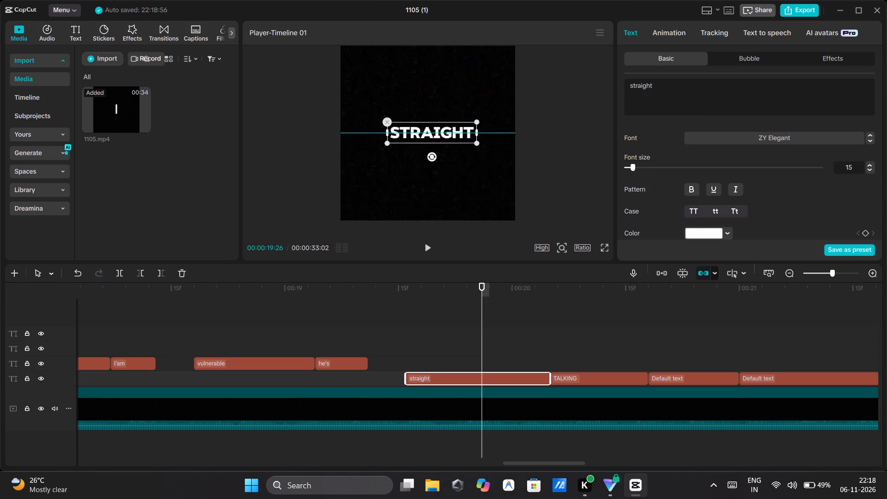
pyautogui.moveTo(454, 132); pyautogui.dragTo(448, 132)
pyautogui.moveTo(472, 143); pyautogui.dragTo(455, 135)
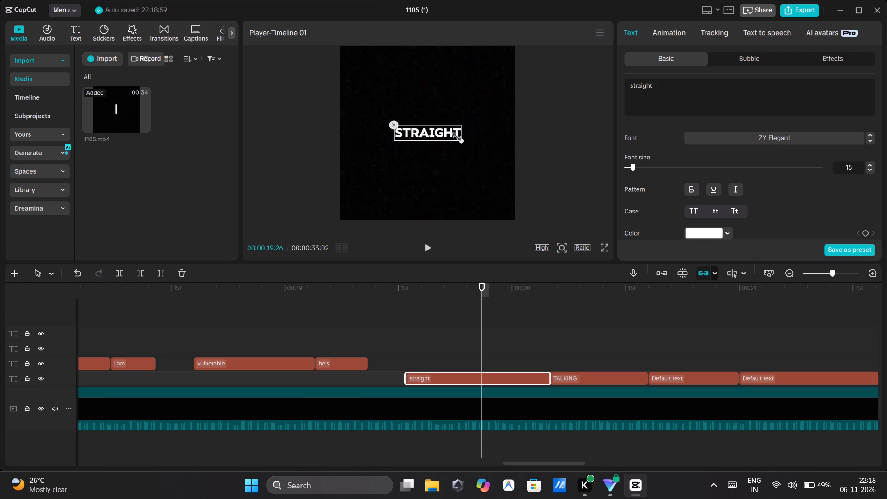
pyautogui.moveTo(455, 135); pyautogui.dragTo(420, 133)
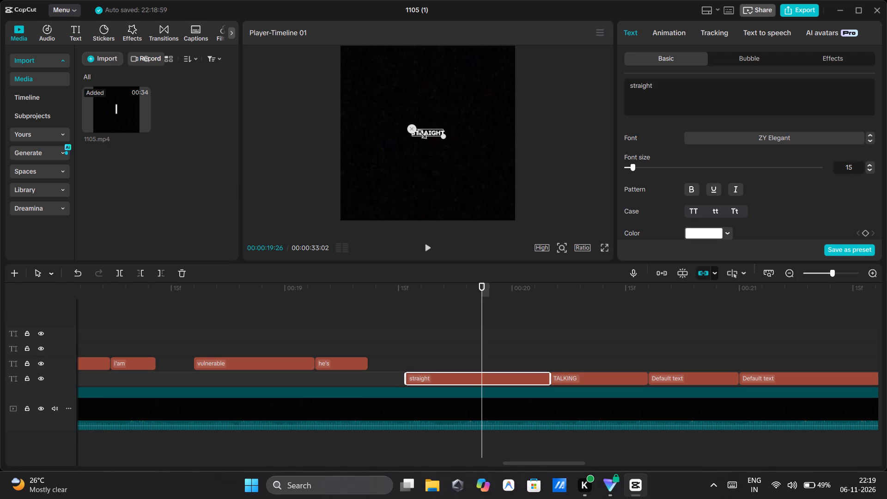
pyautogui.moveTo(420, 133); pyautogui.dragTo(426, 133)
# Compare the "straight" caption with the preceding "he's" caption and enlarge it slightly in the zoomed preview.
pyautogui.click(324, 329)
pyautogui.moveTo(324, 326); pyautogui.dragTo(346, 324)
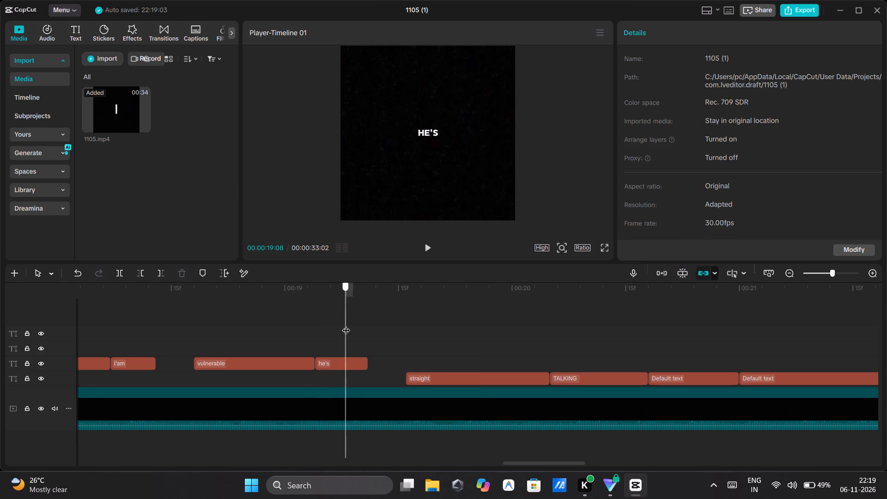
pyautogui.moveTo(346, 324); pyautogui.dragTo(449, 332)
pyautogui.click(433, 131)
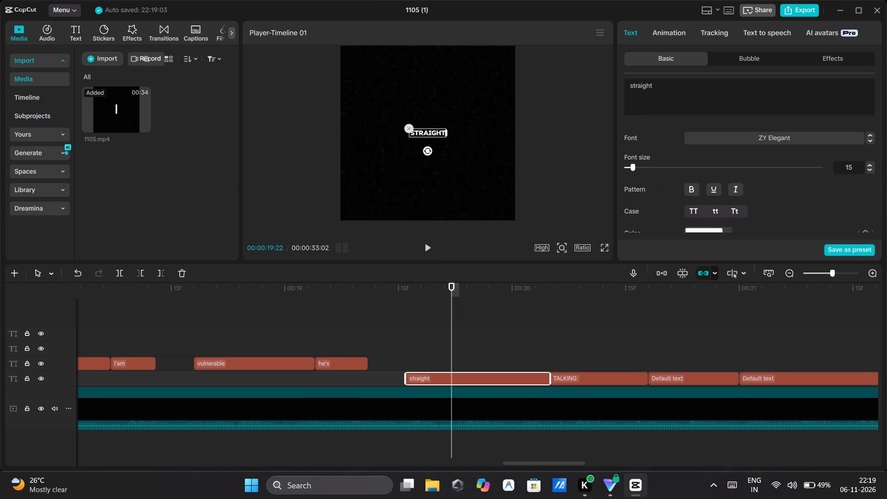
pyautogui.scroll(4, 448, 137)
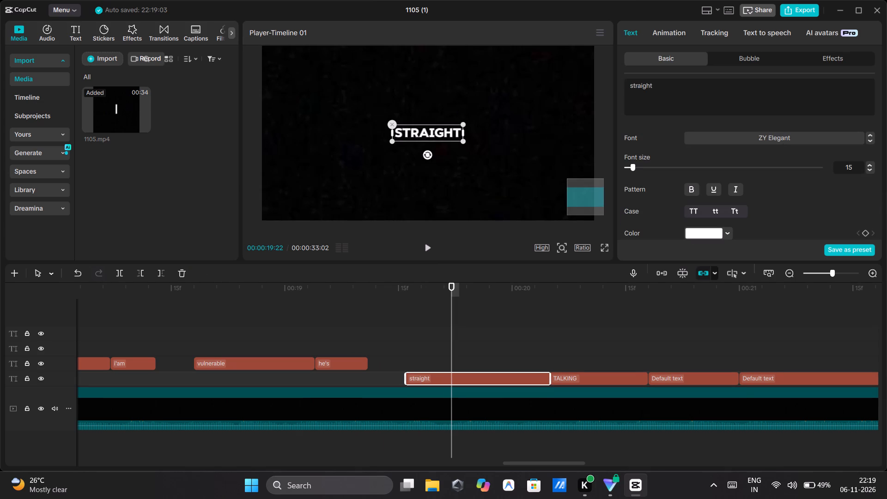
pyautogui.moveTo(463, 139); pyautogui.dragTo(467, 148)
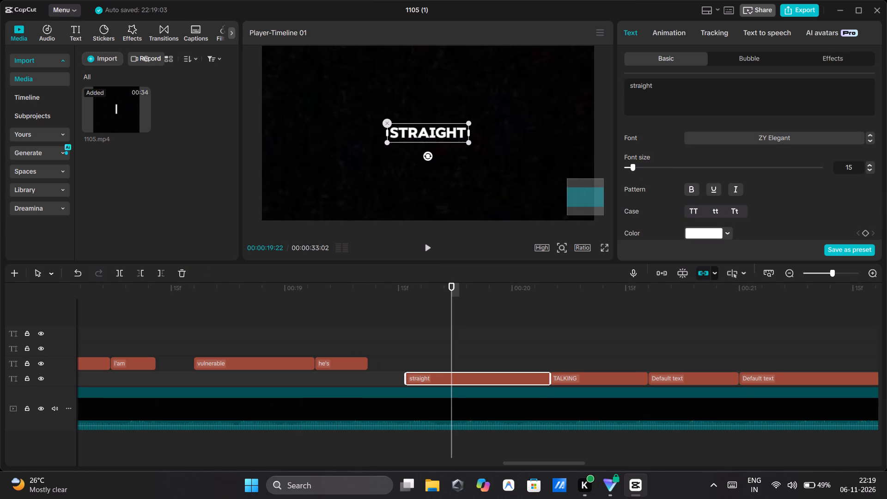
pyautogui.scroll(-1, 523, 123)
pyautogui.keyDown('ctrl'); pyautogui.scroll(-6, 538, 125); pyautogui.keyUp('ctrl')
pyautogui.keyDown('ctrl'); pyautogui.scroll(3, 538, 125); pyautogui.keyUp('ctrl')
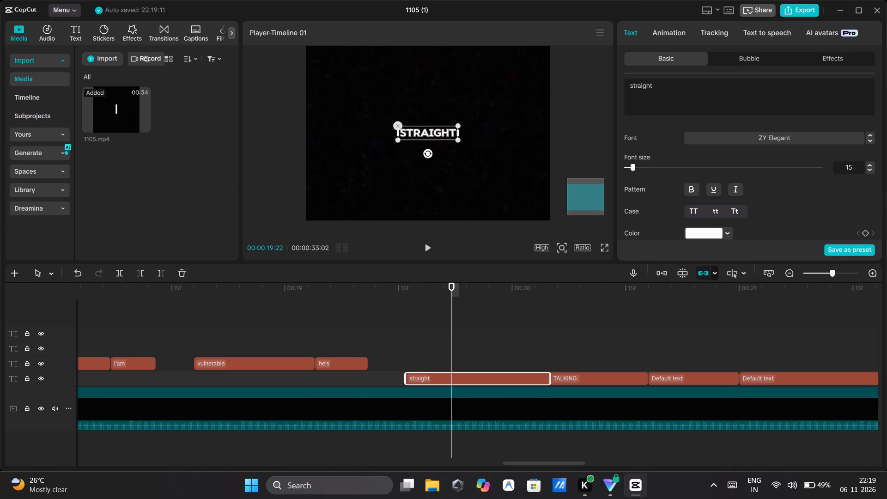
pyautogui.keyDown('ctrl'); pyautogui.scroll(3, 538, 125); pyautogui.keyUp('ctrl')
pyautogui.keyDown('ctrl'); pyautogui.scroll(-3, 538, 125); pyautogui.keyUp('ctrl')
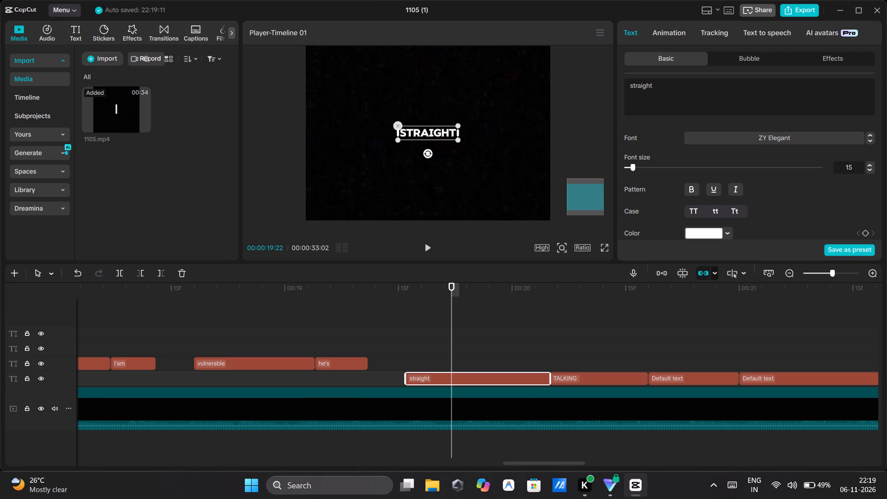
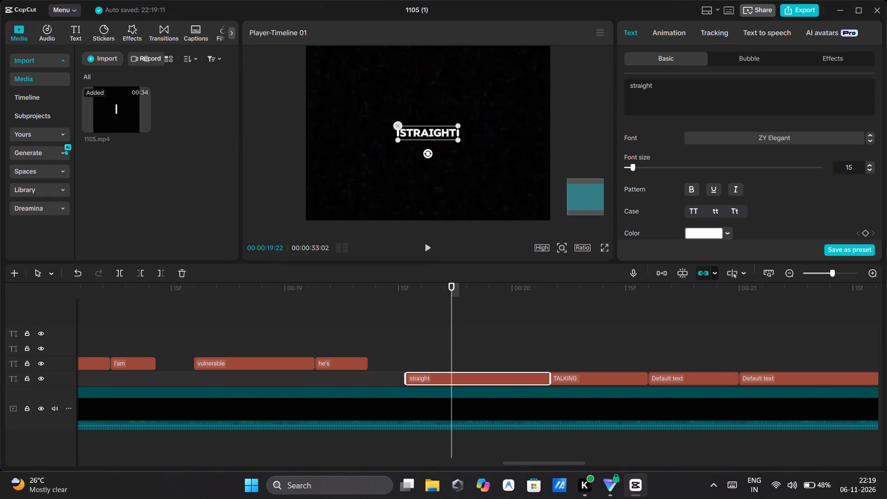
# Shrink the "TALKING" caption in the preview to the same width as the "straight" caption, checking it against the earlier captions.
pyautogui.hscroll(3, 504, 191)
pyautogui.scroll(-6, 535, 200)
pyautogui.keyDown('ctrl'); pyautogui.scroll(3, 535, 200); pyautogui.keyUp('ctrl')
pyautogui.keyDown('ctrl'); pyautogui.scroll(-1, 535, 200); pyautogui.keyUp('ctrl')
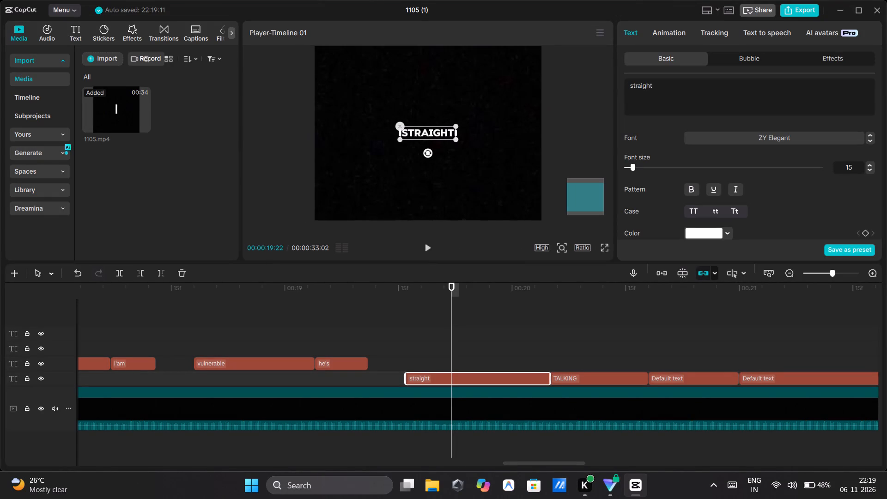
pyautogui.keyDown('ctrl'); pyautogui.scroll(-6, 535, 200); pyautogui.keyUp('ctrl')
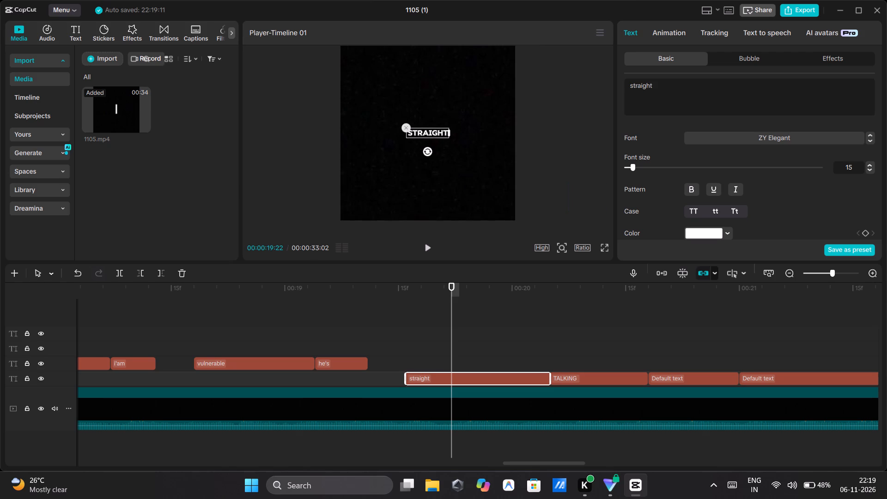
pyautogui.moveTo(452, 323); pyautogui.dragTo(565, 335)
pyautogui.click(447, 136)
pyautogui.moveTo(469, 140); pyautogui.dragTo(433, 136)
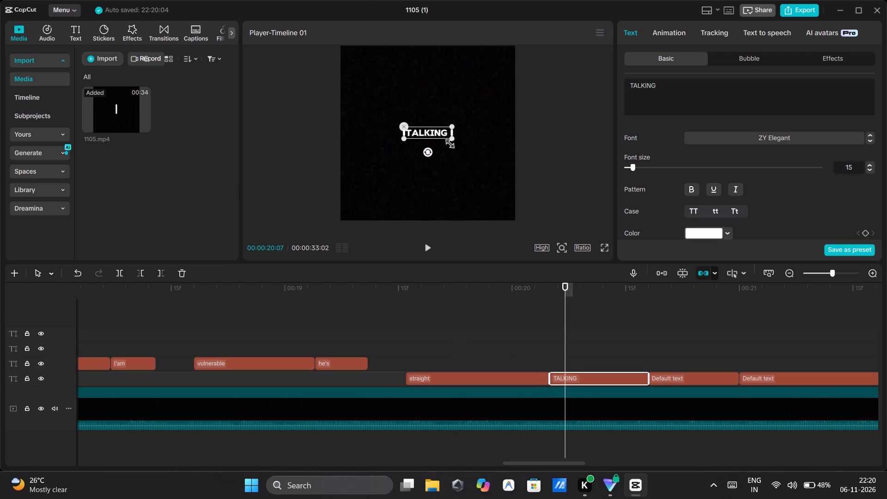
pyautogui.moveTo(452, 139); pyautogui.dragTo(446, 139)
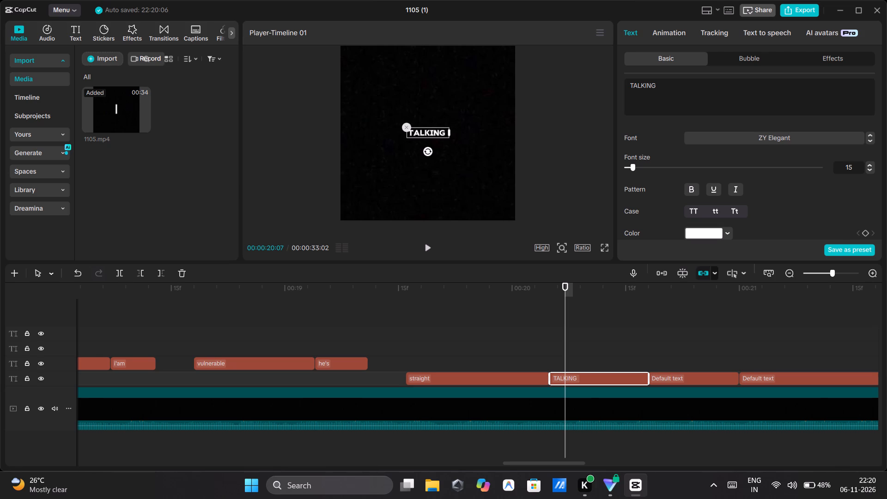
pyautogui.click(339, 321)
pyautogui.moveTo(337, 316); pyautogui.dragTo(565, 350)
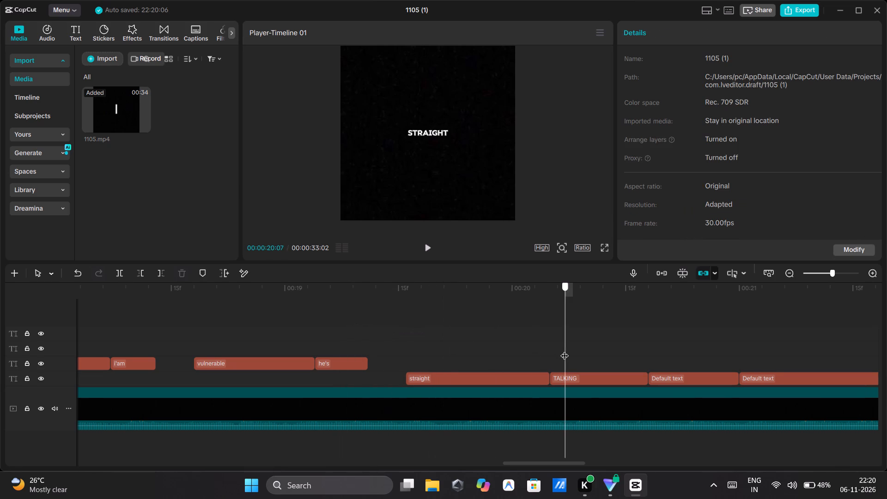
# Replace the placeholder text of the caption right after "TALKING" with "to".
pyautogui.moveTo(565, 350); pyautogui.dragTo(652, 356)
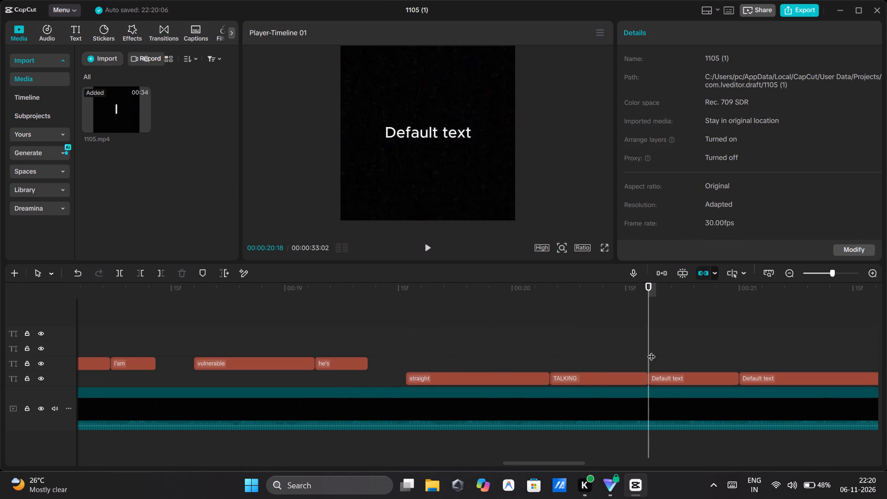
pyautogui.click(670, 377)
pyautogui.click(689, 92)
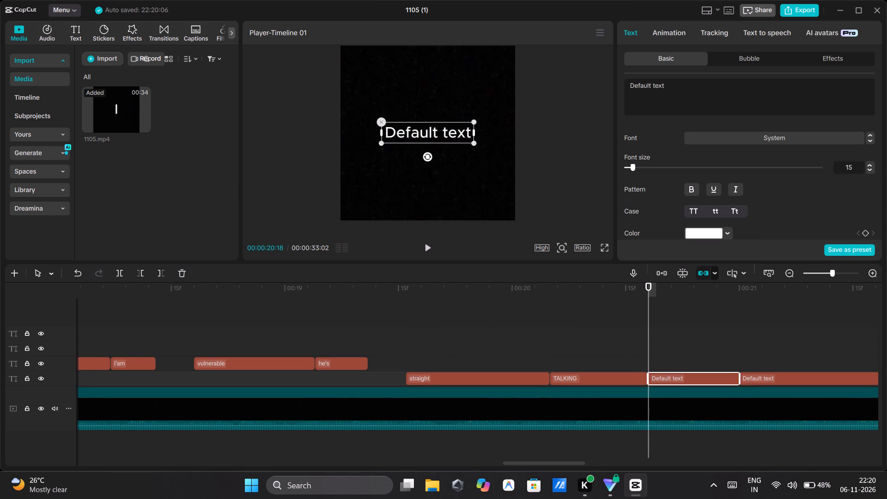
pyautogui.press('BackSpace')
pyautogui.press('BackSpace')
pyautogui.press('BackSpace')
pyautogui.press('BackSpace')
pyautogui.press('BackSpace')
pyautogui.press('BackSpace')
pyautogui.press('BackSpace')
pyautogui.press('BackSpace')
pyautogui.press('BackSpace')
pyautogui.press('BackSpace')
pyautogui.press('BackSpace')
pyautogui.press('BackSpace')
pyautogui.press('BackSpace')
pyautogui.press('BackSpace')
pyautogui.press('BackSpace')
pyautogui.press('BackSpace')
pyautogui.press('BackSpace')
pyautogui.press('BackSpace')
pyautogui.press('BackSpace')
pyautogui.press('BackSpace')
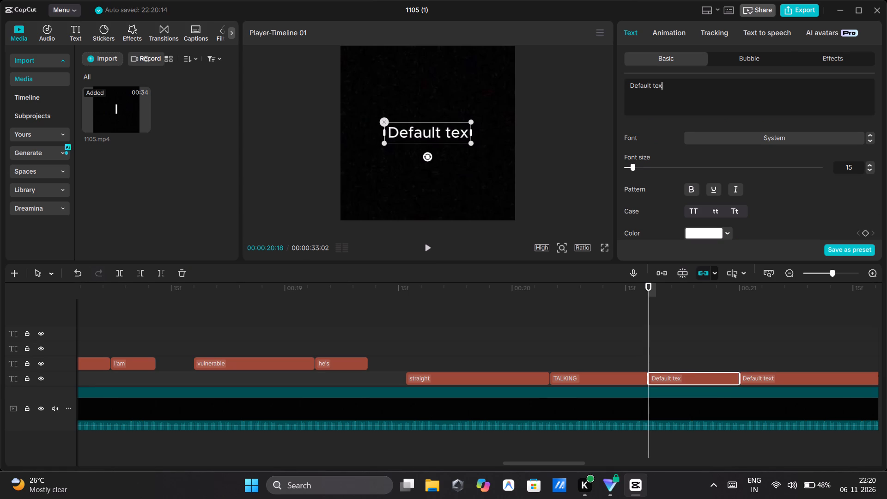
pyautogui.press('t')
pyautogui.press('o')
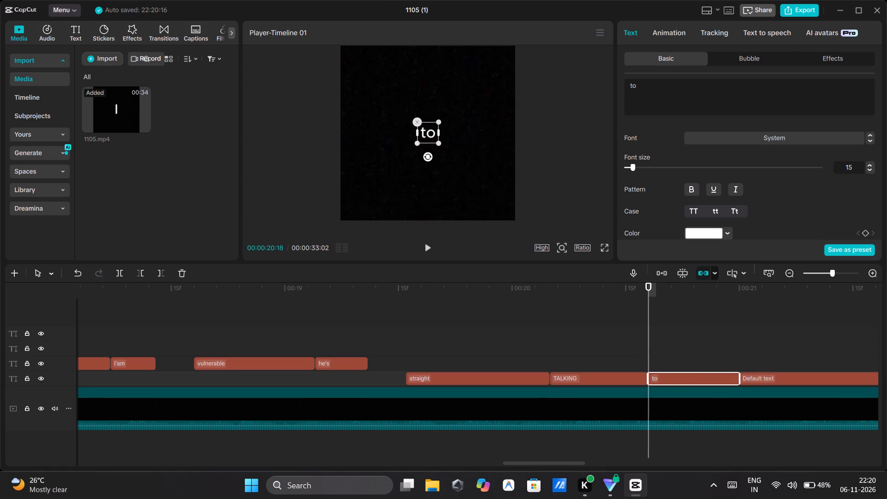
# Set the "to" caption's font to ZY Elegant and shrink it in the preview to match the preceding captions.
pyautogui.click(761, 144)
pyautogui.click(760, 134)
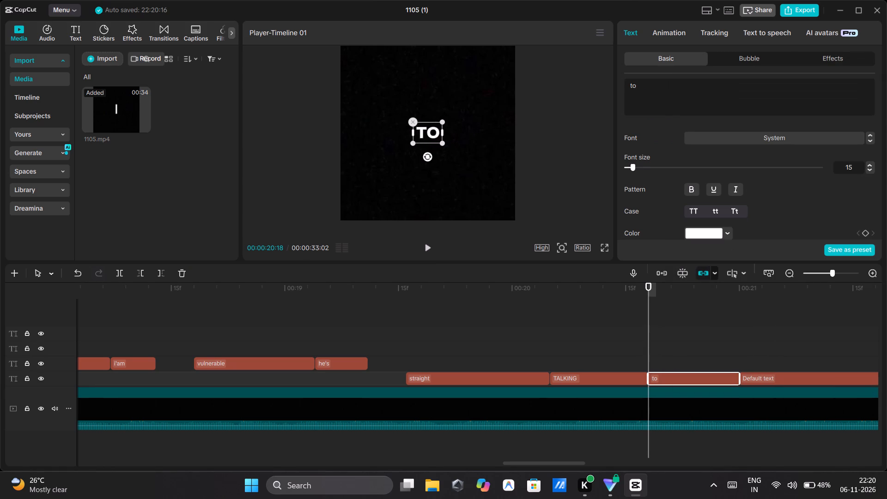
pyautogui.moveTo(443, 144); pyautogui.dragTo(436, 131)
pyautogui.click(562, 162)
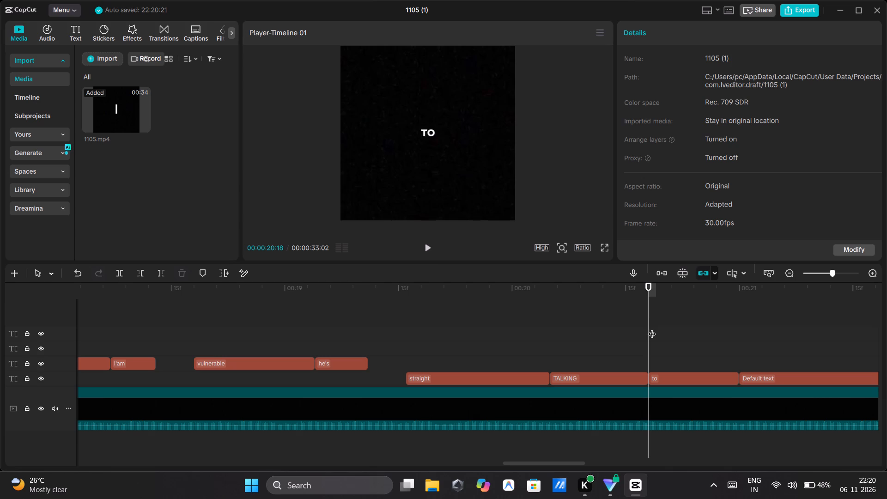
# Replace the placeholder text of the caption following "to" with "soul".
pyautogui.moveTo(650, 326); pyautogui.dragTo(769, 330)
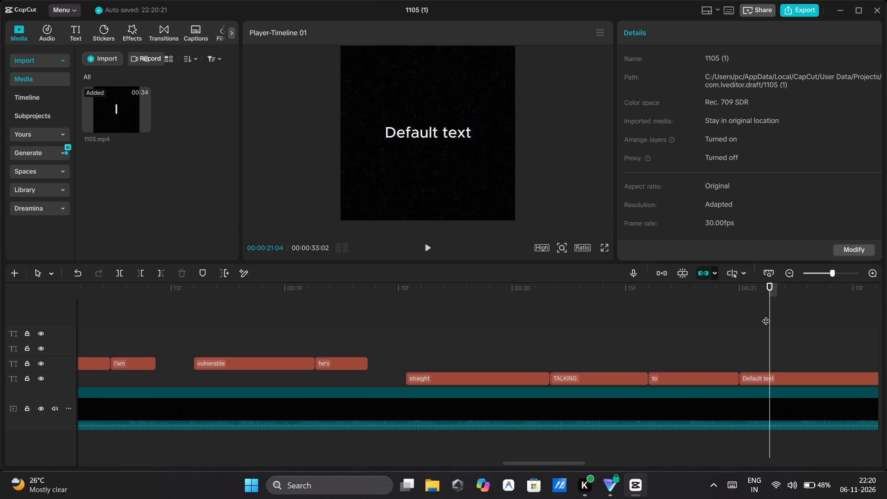
pyautogui.click(758, 381)
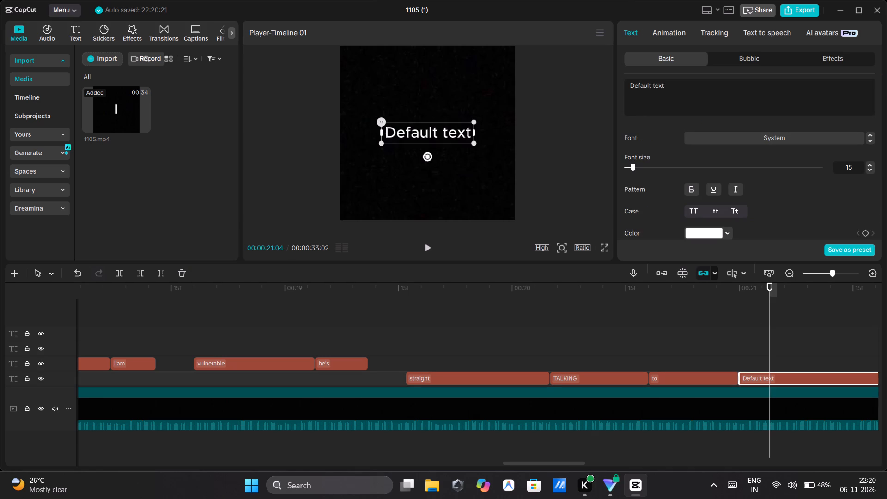
pyautogui.click(725, 88)
pyautogui.press('BackSpace')
pyautogui.press('BackSpace')
pyautogui.press('BackSpace')
pyautogui.press('BackSpace')
pyautogui.press('BackSpace')
pyautogui.press('BackSpace')
pyautogui.press('BackSpace')
pyautogui.press('BackSpace')
pyautogui.press('BackSpace')
pyautogui.press('BackSpace')
pyautogui.press('BackSpace')
pyautogui.press('BackSpace')
pyautogui.press('BackSpace')
pyautogui.press('BackSpace')
pyautogui.press('BackSpace')
pyautogui.press('BackSpace')
pyautogui.press('BackSpace')
pyautogui.press('BackSpace')
pyautogui.press('BackSpace')
pyautogui.press('BackSpace')
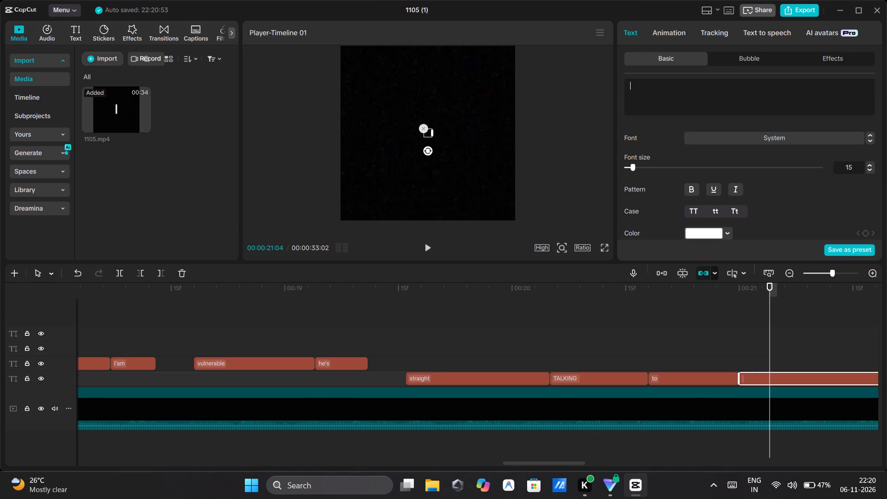
pyautogui.write('soul')
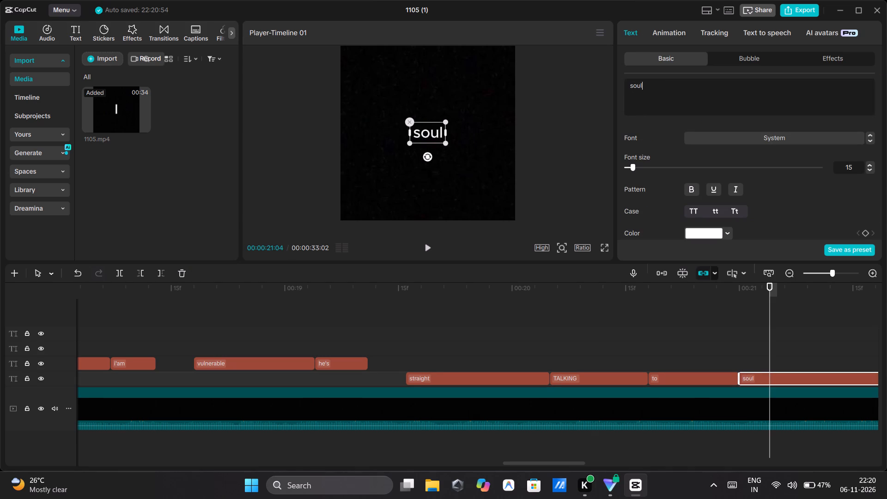
# Set the "soul" caption's font to ZY Elegant.
pyautogui.click(704, 139)
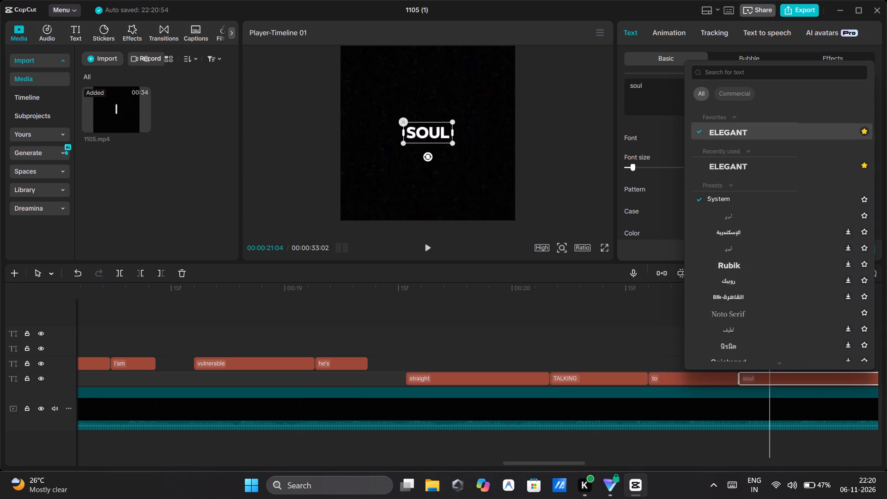
pyautogui.click(707, 133)
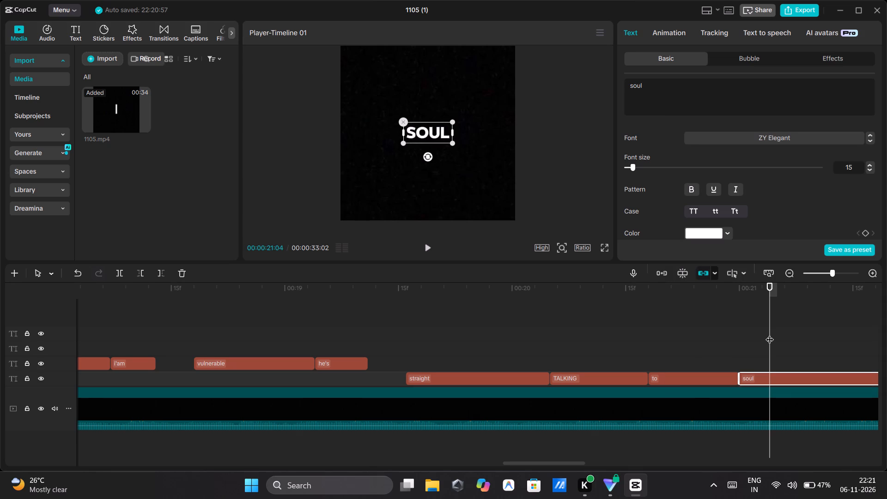
# Split the "soul" caption at 00:00:21:08.
pyautogui.moveTo(770, 334); pyautogui.dragTo(803, 339)
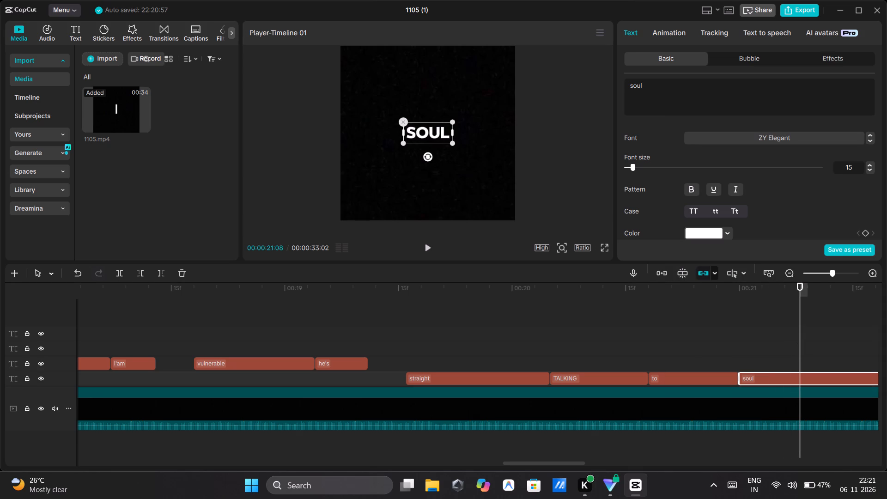
pyautogui.hotkey('ctrl', 'b')
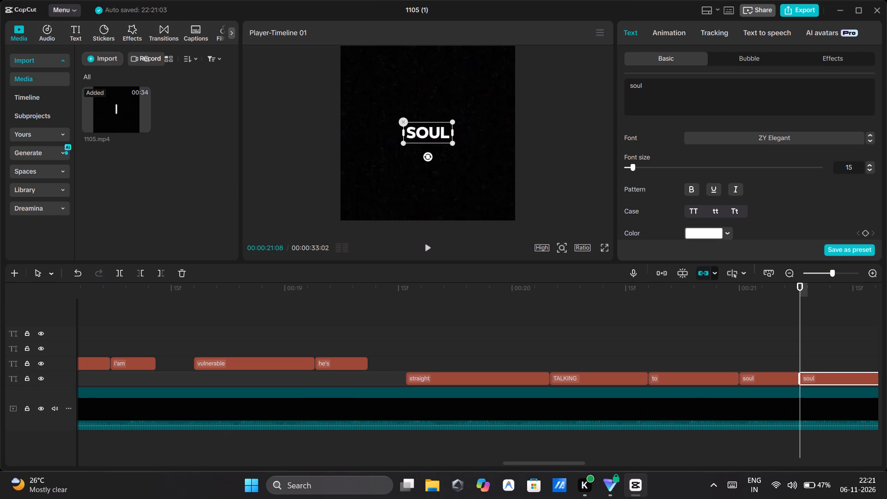
# Change the text of the first part of the split "soul" caption to "my".
pyautogui.click(768, 376)
pyautogui.click(721, 98)
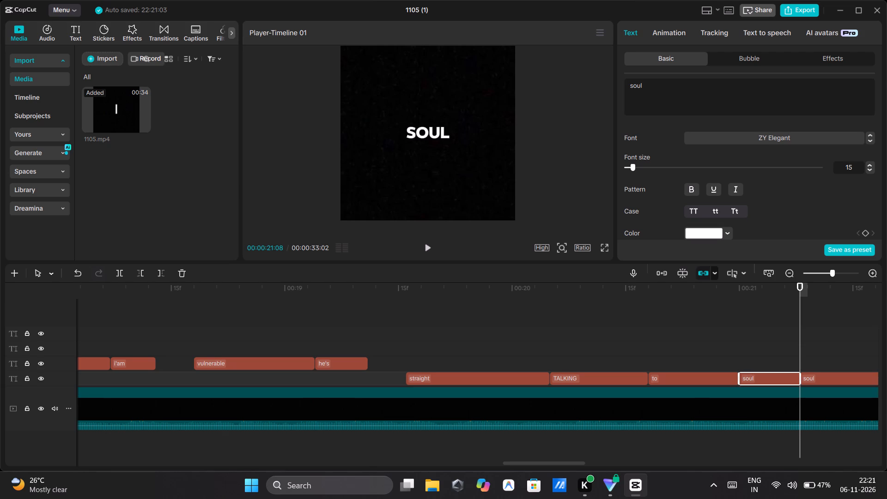
pyautogui.press('BackSpace')
pyautogui.press('BackSpace')
pyautogui.press('BackSpace')
pyautogui.press('BackSpace')
pyautogui.press('BackSpace')
pyautogui.press('BackSpace')
pyautogui.press('BackSpace')
pyautogui.press('BackSpace')
pyautogui.press('BackSpace')
pyautogui.press('BackSpace')
pyautogui.press('BackSpace')
pyautogui.press('BackSpace')
pyautogui.press('BackSpace')
pyautogui.write('my')
# Shrink the "my" caption in the preview to about 60% of its size, keeping it centred.
pyautogui.click(749, 308)
pyautogui.moveTo(750, 310); pyautogui.dragTo(818, 324)
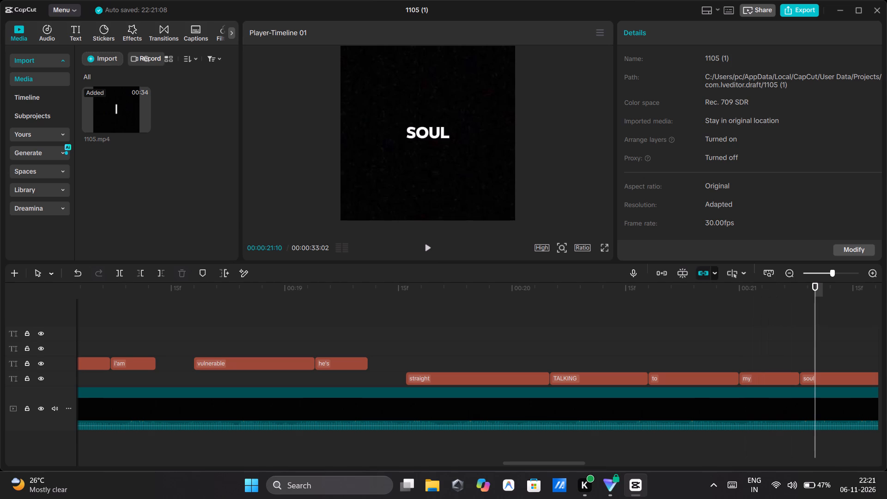
pyautogui.click(669, 329)
pyautogui.moveTo(699, 330); pyautogui.dragTo(722, 328)
pyautogui.moveTo(672, 309); pyautogui.dragTo(785, 316)
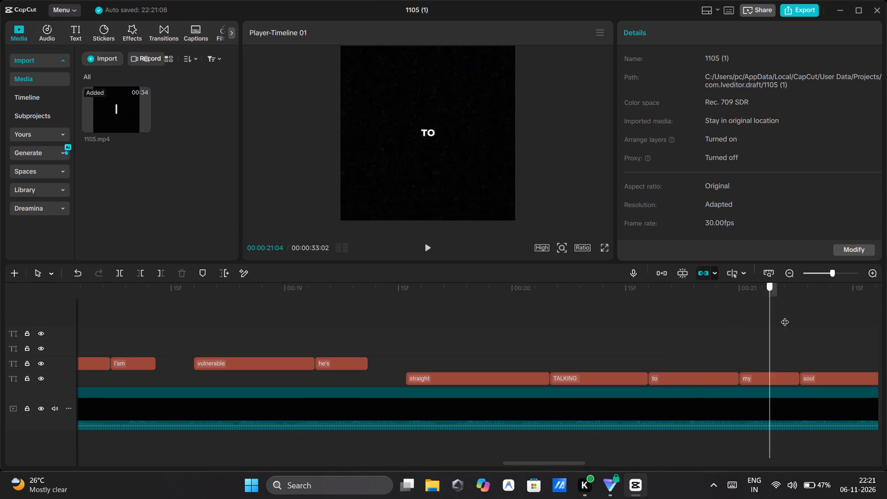
pyautogui.moveTo(785, 316); pyautogui.dragTo(779, 316)
pyautogui.click(432, 130)
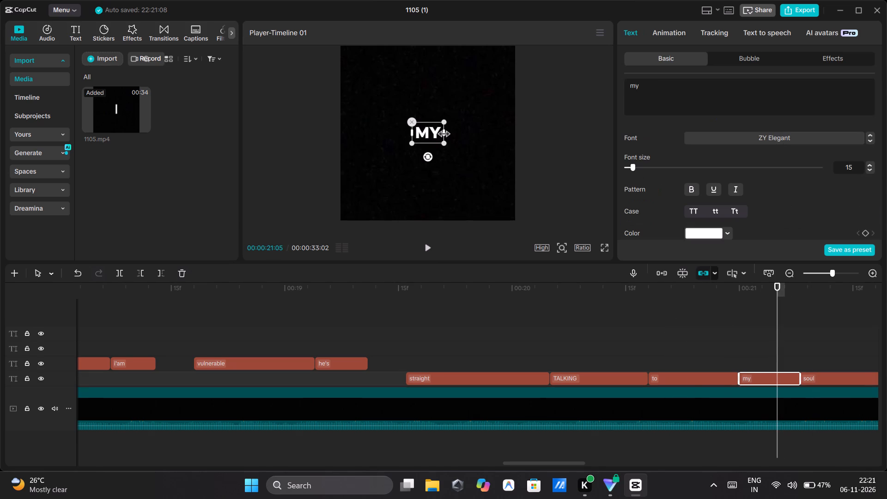
pyautogui.moveTo(447, 144); pyautogui.dragTo(435, 137)
# Shrink the "soul" caption in the preview to a little over half its size, keeping it centred.
pyautogui.click(828, 331)
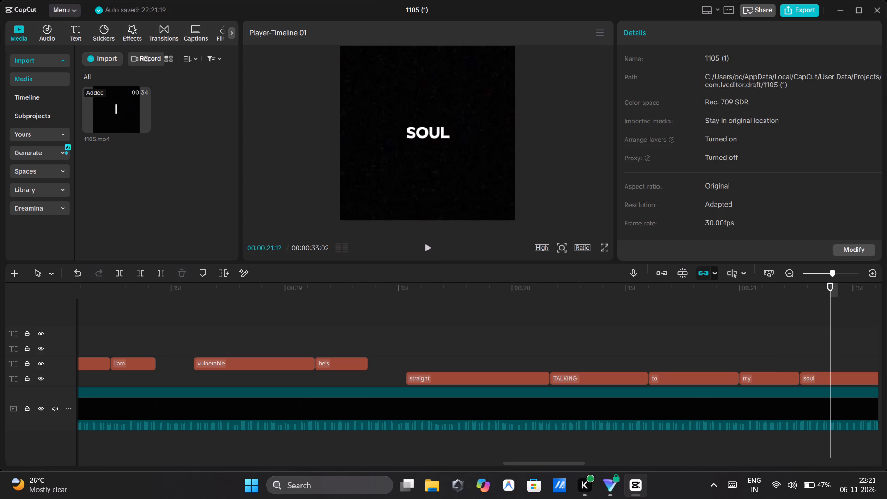
pyautogui.click(410, 127)
pyautogui.moveTo(452, 143); pyautogui.dragTo(439, 133)
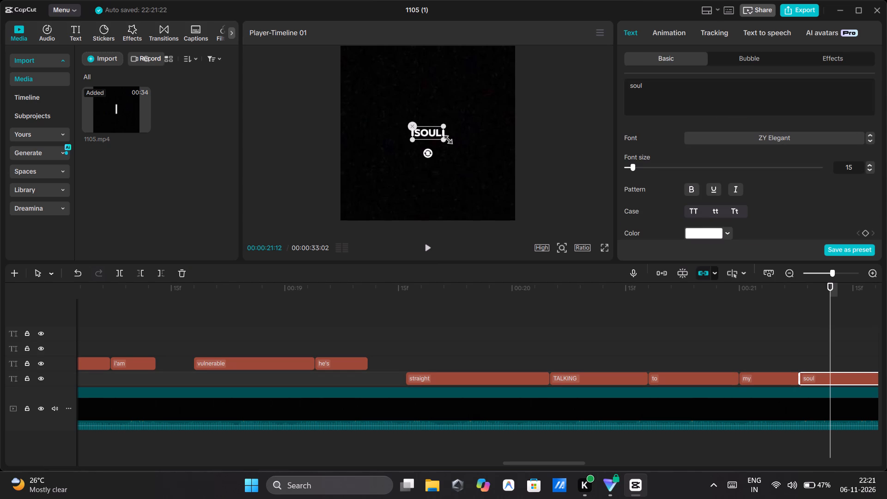
pyautogui.click(441, 140)
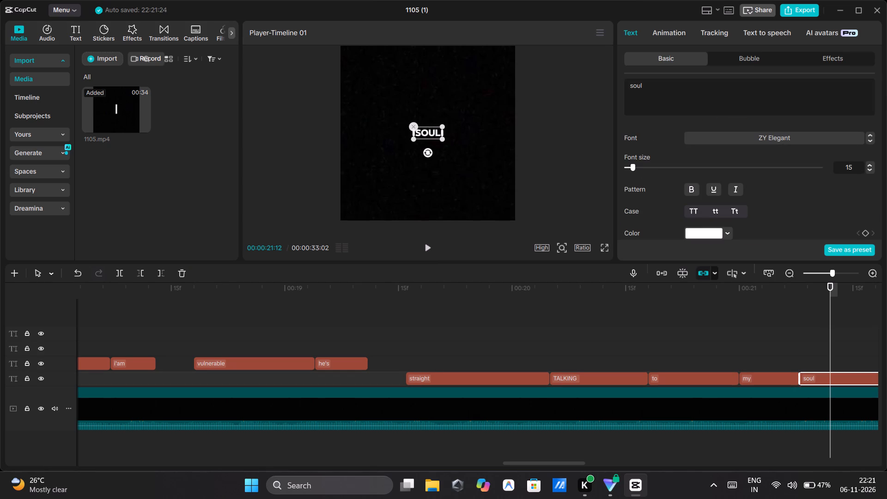
pyautogui.click(442, 140)
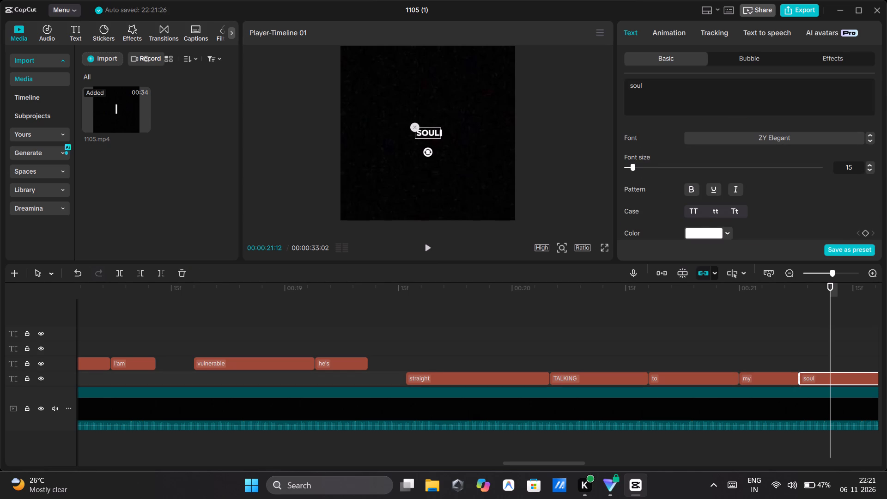
# Shrink the "my" caption slightly further so its text height matches the "soul" caption.
pyautogui.click(764, 325)
pyautogui.click(425, 136)
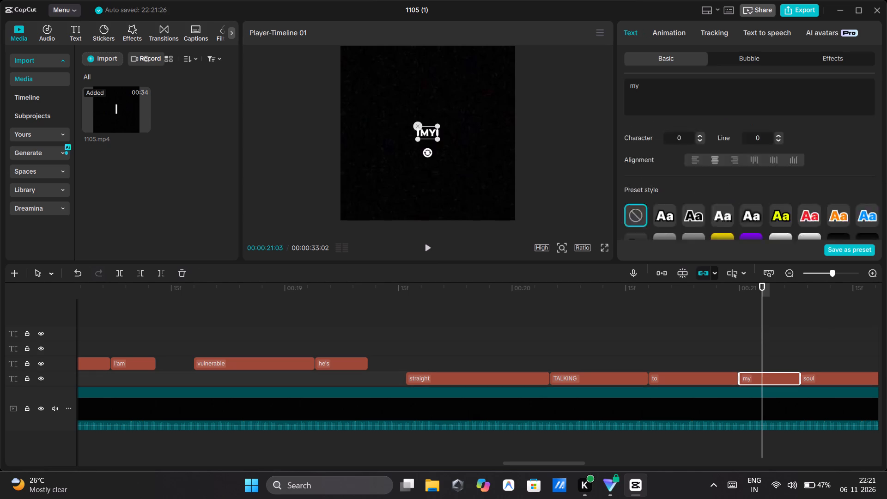
pyautogui.click(436, 139)
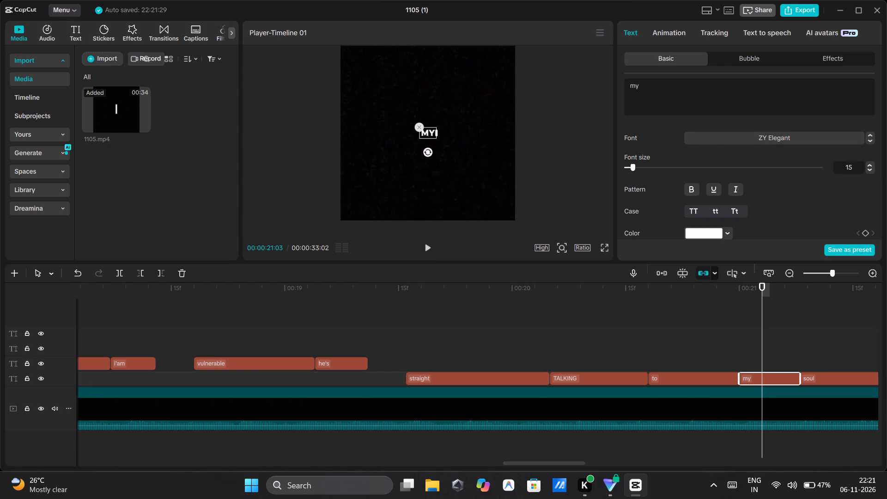
# Step through the captions from "straight" to "soul" in the preview to compare their text sizes.
pyautogui.click(689, 309)
pyautogui.click(570, 307)
pyautogui.click(510, 310)
pyautogui.click(451, 307)
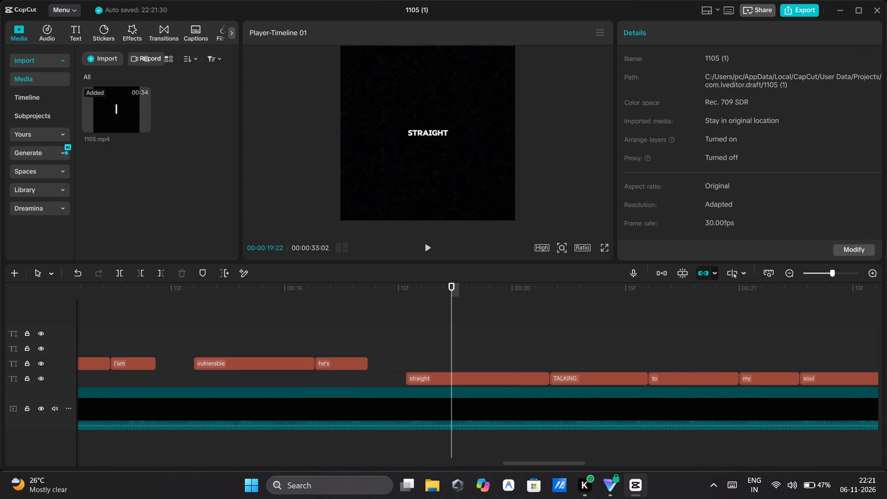
pyautogui.moveTo(528, 309); pyautogui.dragTo(713, 316)
pyautogui.moveTo(782, 311); pyautogui.dragTo(805, 316)
pyautogui.click(865, 319)
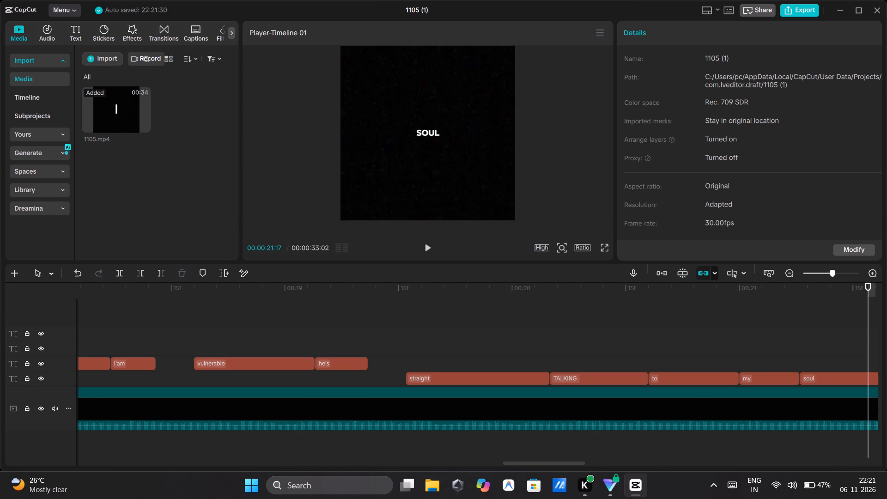
pyautogui.hscroll(-1, 809, 310)
# Split the "soul" caption at 00:00:21:17.
pyautogui.hscroll(-3, 809, 310)
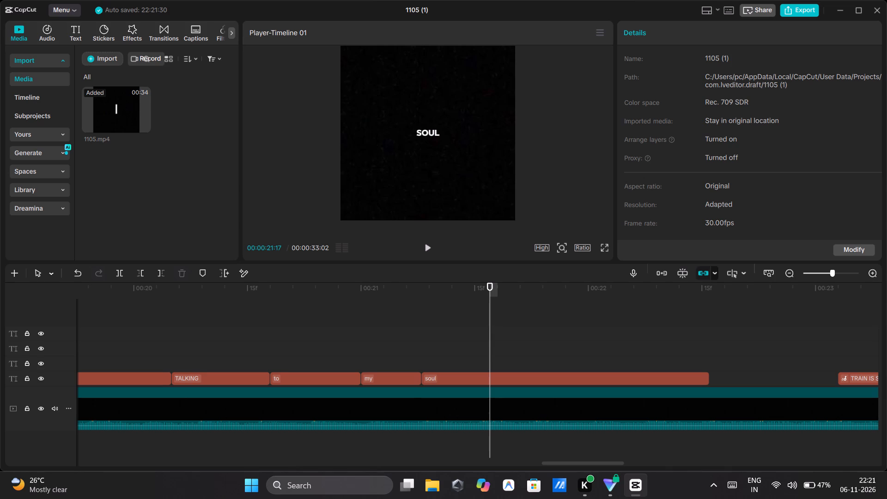
pyautogui.click(517, 383)
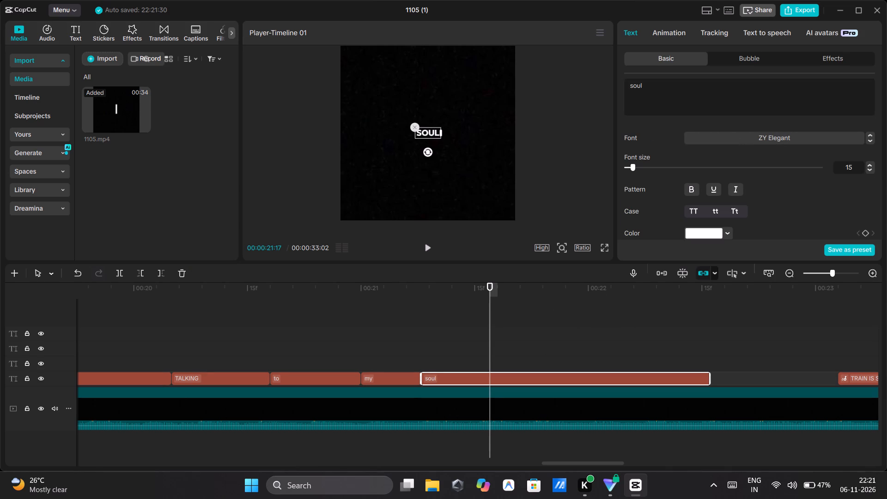
pyautogui.hotkey('ctrl', 'b')
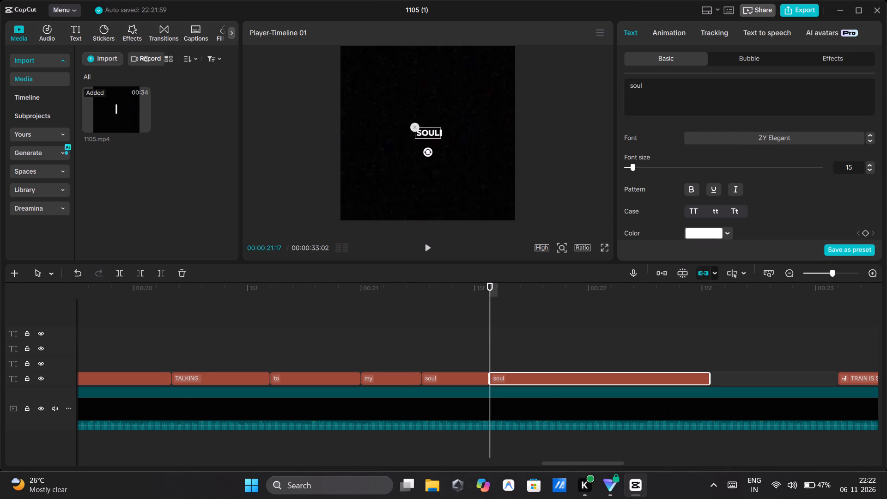
# Replace the text of the second "soul" caption, starting at 00:00:21:17, with "conversation".
pyautogui.click(689, 87)
pyautogui.press('BackSpace')
pyautogui.press('BackSpace')
pyautogui.press('BackSpace')
pyautogui.press('BackSpace')
pyautogui.press('BackSpace')
pyautogui.press('BackSpace')
pyautogui.press('BackSpace')
pyautogui.press('BackSpace')
pyautogui.press('BackSpace')
pyautogui.press('BackSpace')
pyautogui.press('BackSpace')
pyautogui.press('BackSpace')
pyautogui.press('BackSpace')
pyautogui.press('BackSpace')
pyautogui.press('BackSpace')
pyautogui.press('BackSpace')
pyautogui.press('BackSpace')
pyautogui.press('BackSpace')
pyautogui.press('BackSpace')
pyautogui.press('BackSpace')
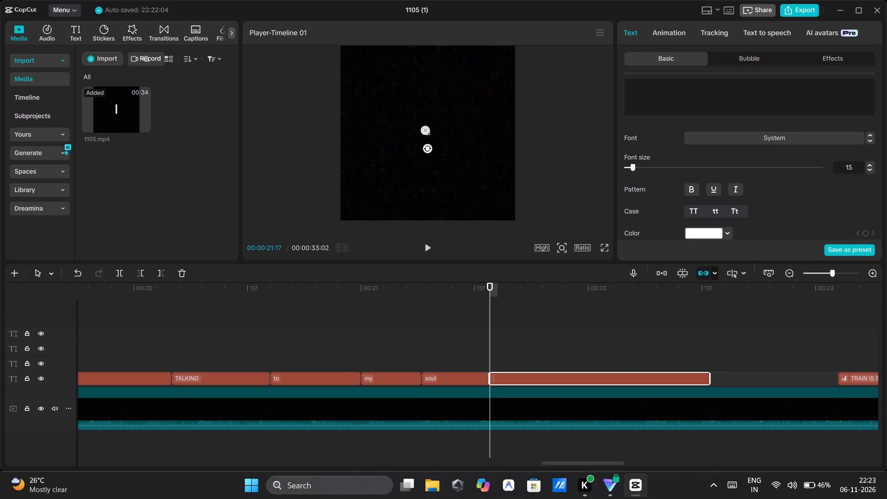
pyautogui.write('conversatu')
pyautogui.press('BackSpace')
pyautogui.write('ion')
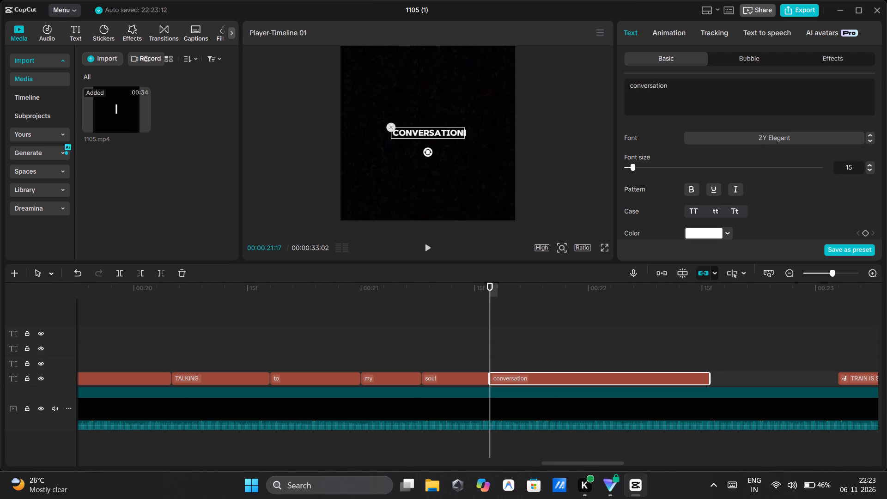
pyautogui.click(760, 140)
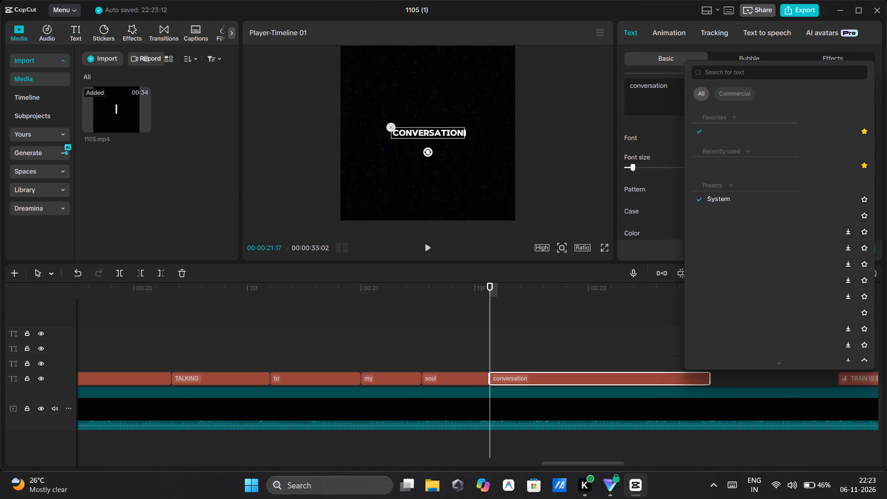
pyautogui.click(661, 130)
# Split the "conversation" caption at 00:00:21:24.
pyautogui.moveTo(492, 306); pyautogui.dragTo(582, 328)
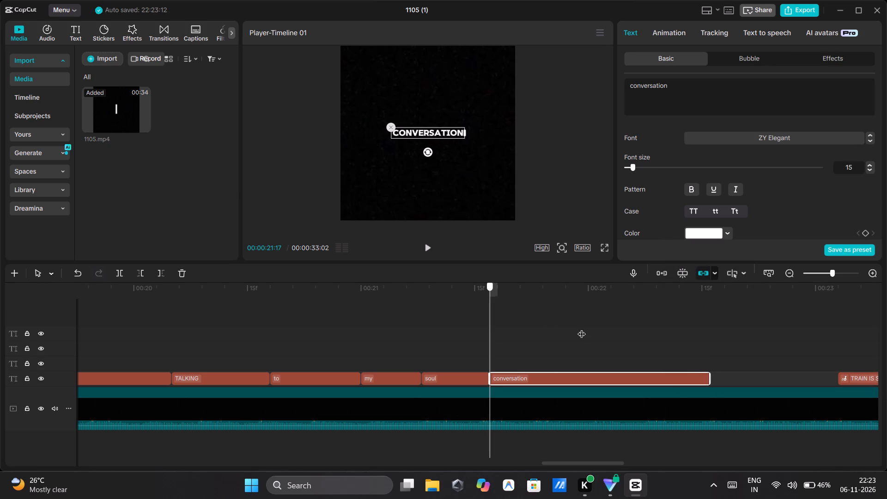
pyautogui.moveTo(582, 328); pyautogui.dragTo(580, 328)
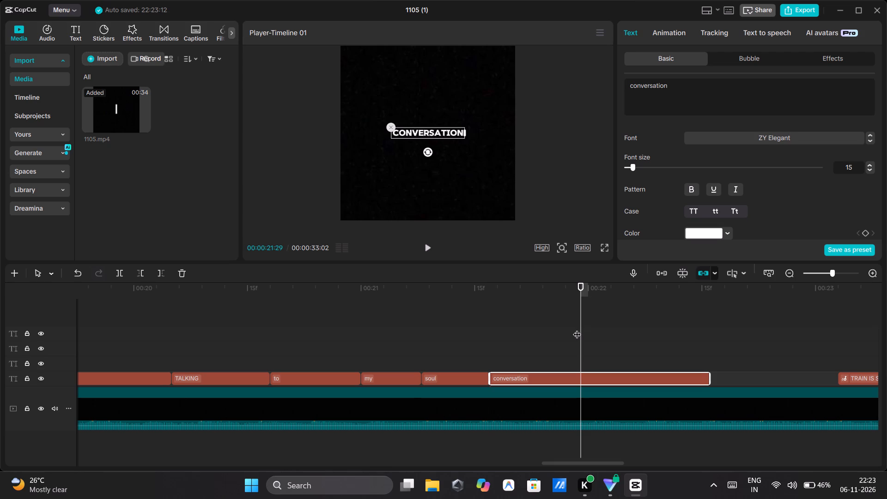
pyautogui.moveTo(587, 316); pyautogui.dragTo(578, 320)
pyautogui.moveTo(584, 308); pyautogui.dragTo(545, 317)
pyautogui.click(558, 383)
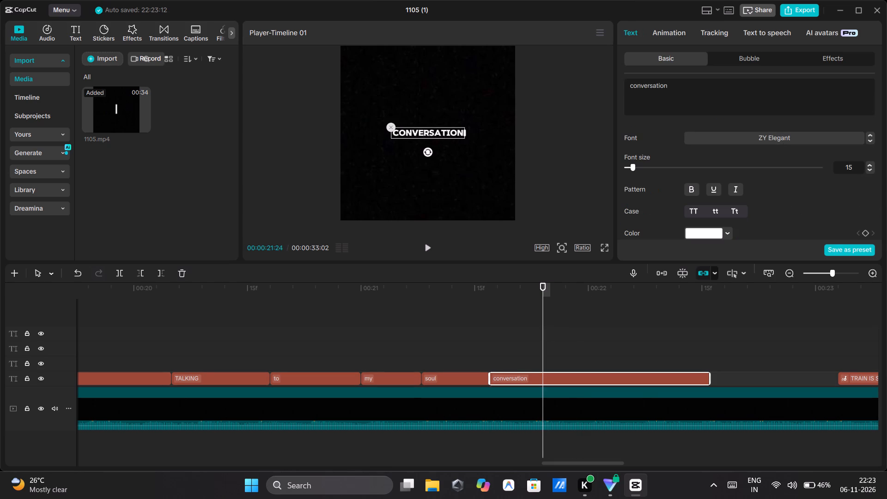
pyautogui.hotkey('ctrl', 'b')
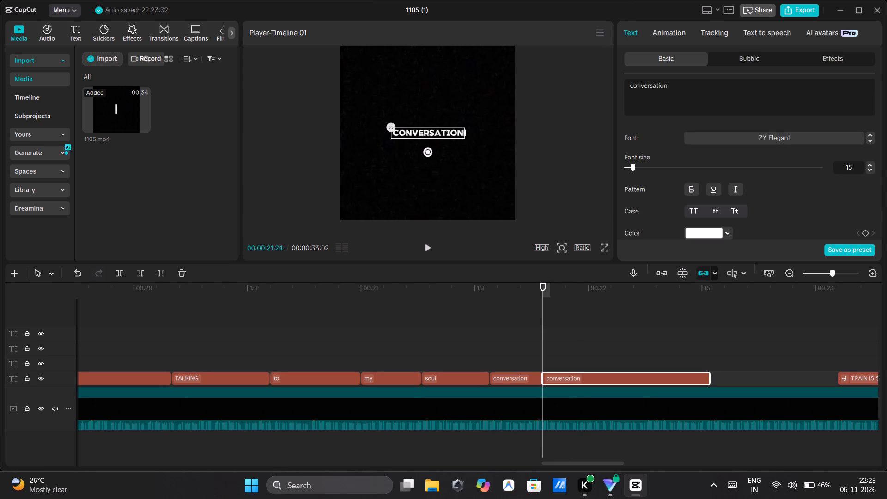
# Replace the text of the second "conversation" caption, starting at 00:00:21:24, with "overload".
pyautogui.moveTo(674, 78); pyautogui.dragTo(672, 84)
pyautogui.click(678, 97)
pyautogui.press('BackSpace')
pyautogui.press('BackSpace')
pyautogui.press('BackSpace')
pyautogui.press('BackSpace')
pyautogui.press('BackSpace')
pyautogui.press('BackSpace')
pyautogui.press('BackSpace')
pyautogui.press('BackSpace')
pyautogui.press('BackSpace')
pyautogui.press('BackSpace')
pyautogui.press('BackSpace')
pyautogui.press('BackSpace')
pyautogui.press('BackSpace')
pyautogui.press('BackSpace')
pyautogui.press('BackSpace')
pyautogui.press('BackSpace')
pyautogui.press('BackSpace')
pyautogui.press('BackSpace')
pyautogui.press('BackSpace')
pyautogui.press('BackSpace')
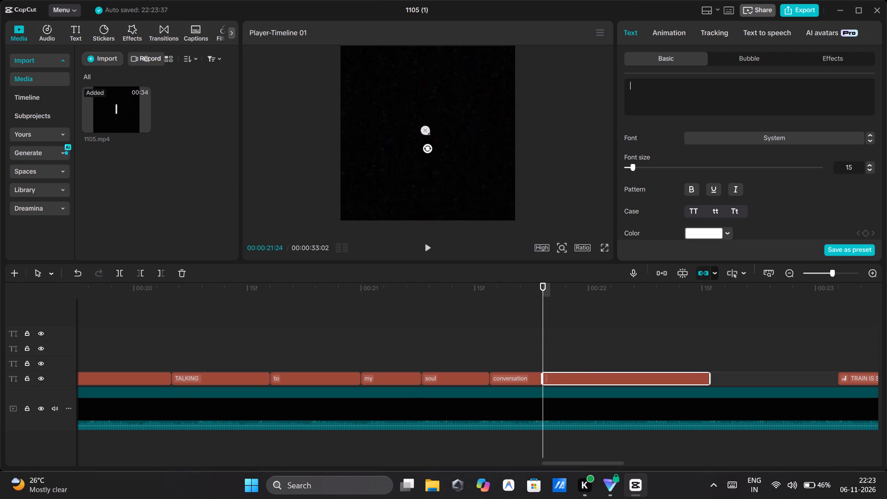
pyautogui.press('o')
pyautogui.write('verload')
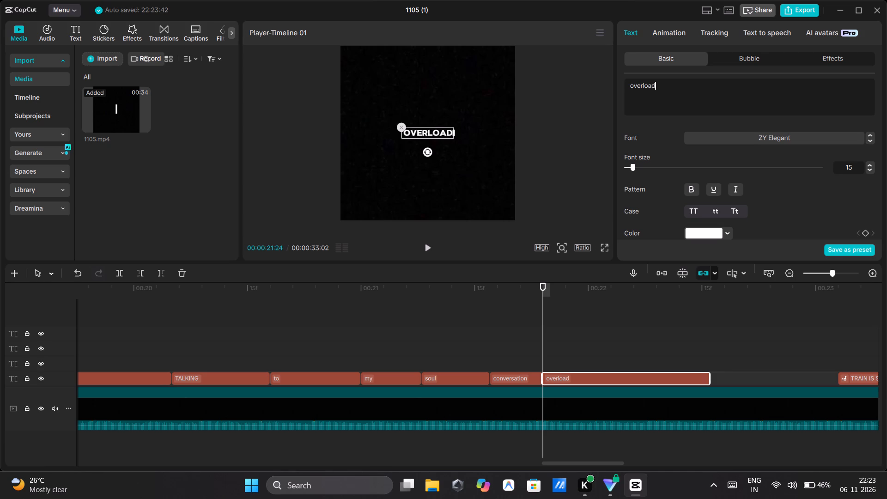
# Split the "overload" caption at 00:00:22:00.
pyautogui.moveTo(547, 304); pyautogui.dragTo(591, 304)
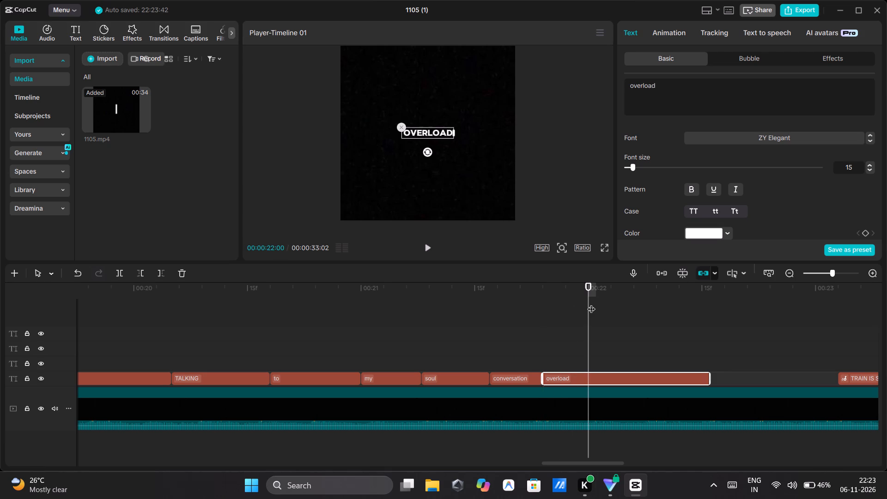
pyautogui.hotkey('ctrl', 'b')
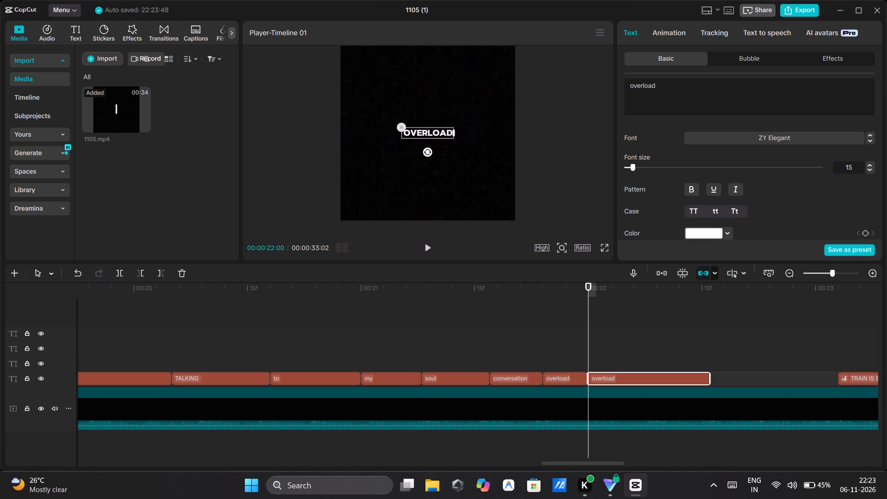
# Replace the text of the second "overload" caption, starting at 00:00:22:00, with "causes".
pyautogui.moveTo(672, 88); pyautogui.dragTo(674, 93)
pyautogui.press('BackSpace')
pyautogui.press('BackSpace')
pyautogui.press('BackSpace')
pyautogui.press('BackSpace')
pyautogui.press('BackSpace')
pyautogui.press('BackSpace')
pyautogui.press('BackSpace')
pyautogui.press('BackSpace')
pyautogui.press('BackSpace')
pyautogui.press('BackSpace')
pyautogui.press('BackSpace')
pyautogui.press('BackSpace')
pyautogui.press('BackSpace')
pyautogui.press('BackSpace')
pyautogui.press('BackSpace')
pyautogui.press('BackSpace')
pyautogui.press('BackSpace')
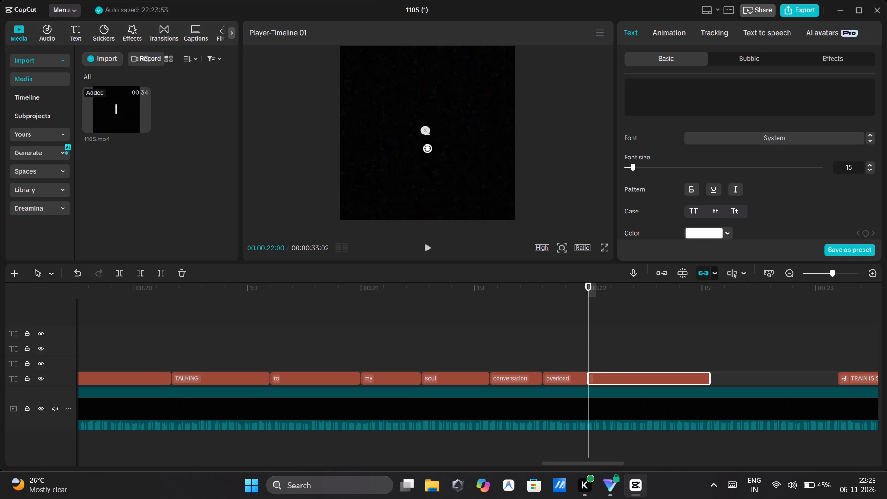
pyautogui.write('causes')
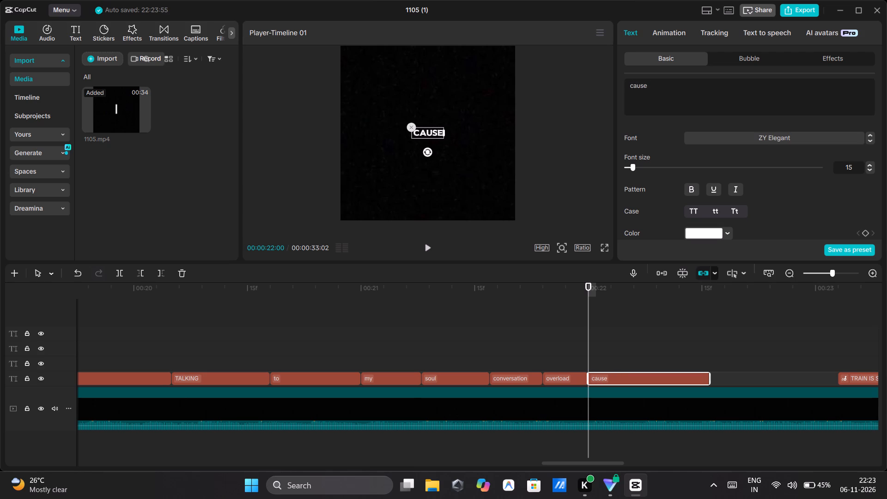
# Split the "causes" caption at 00:00:22:05.
pyautogui.click(592, 306)
pyautogui.moveTo(601, 306); pyautogui.dragTo(614, 305)
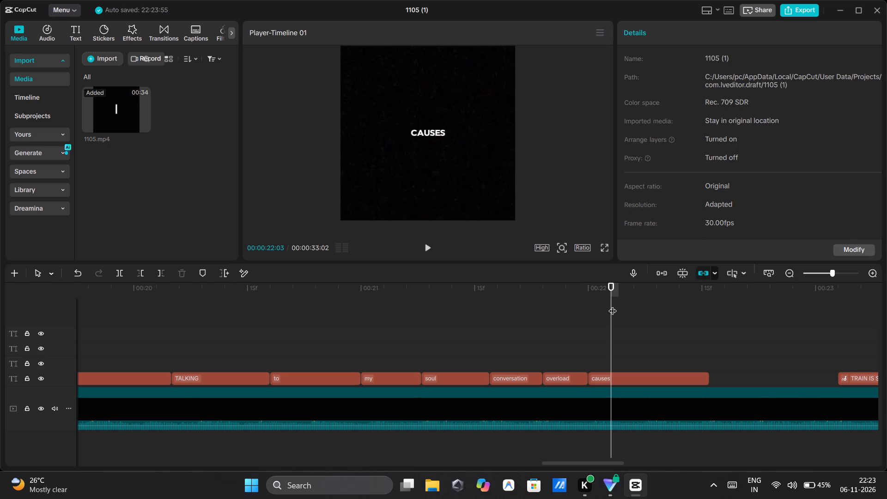
pyautogui.moveTo(613, 305); pyautogui.dragTo(621, 305)
pyautogui.click(623, 304)
pyautogui.click(626, 304)
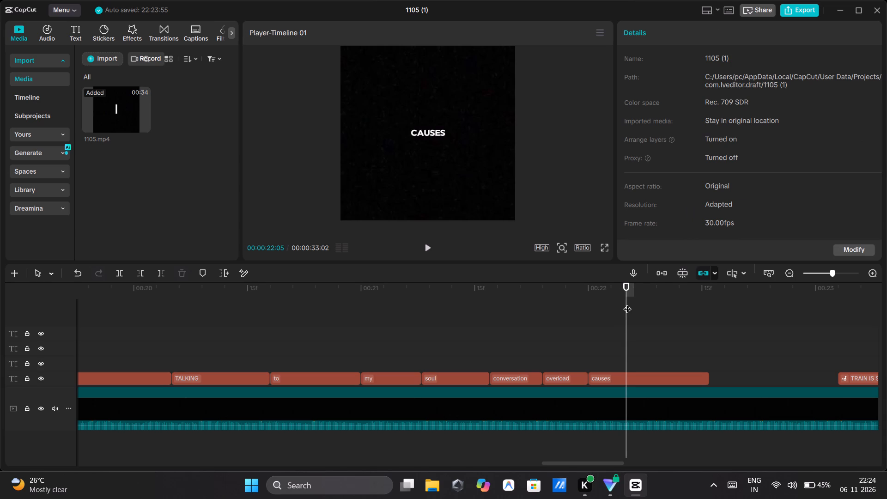
pyautogui.click(635, 379)
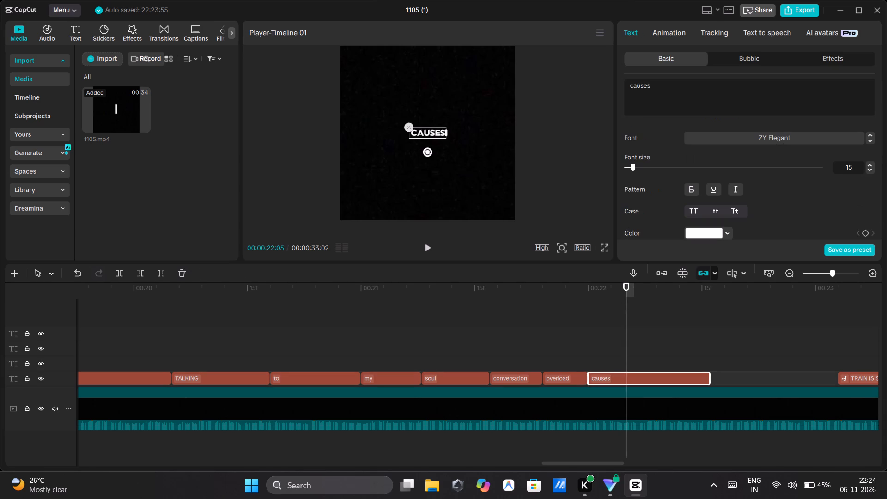
pyautogui.click(690, 89)
pyautogui.hotkey('ctrl', 'b')
# Replace the text of the second "causes" caption, starting at 00:00:22:05, with "training".
pyautogui.click(694, 96)
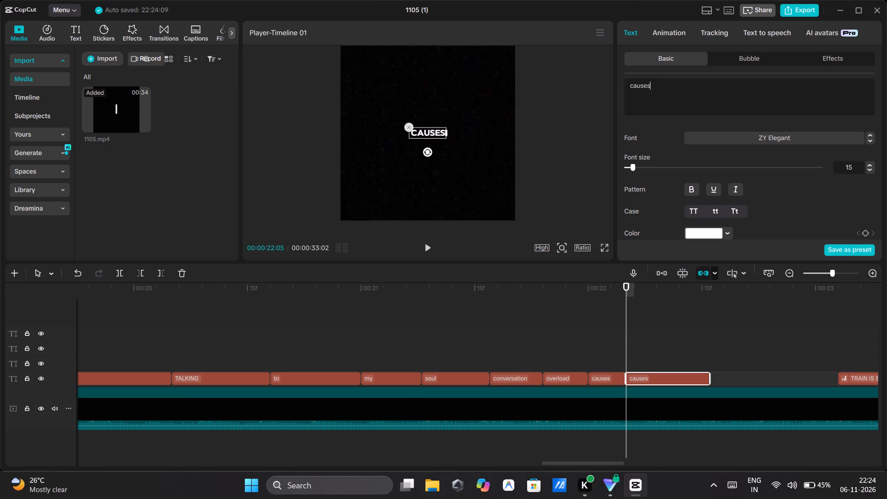
pyautogui.press('BackSpace')
pyautogui.press('BackSpace')
pyautogui.press('BackSpace')
pyautogui.press('BackSpace')
pyautogui.press('BackSpace')
pyautogui.press('BackSpace')
pyautogui.press('BackSpace')
pyautogui.press('BackSpace')
pyautogui.press('BackSpace')
pyautogui.press('BackSpace')
pyautogui.press('BackSpace')
pyautogui.press('BackSpace')
pyautogui.press('BackSpace')
pyautogui.press('BackSpace')
pyautogui.press('BackSpace')
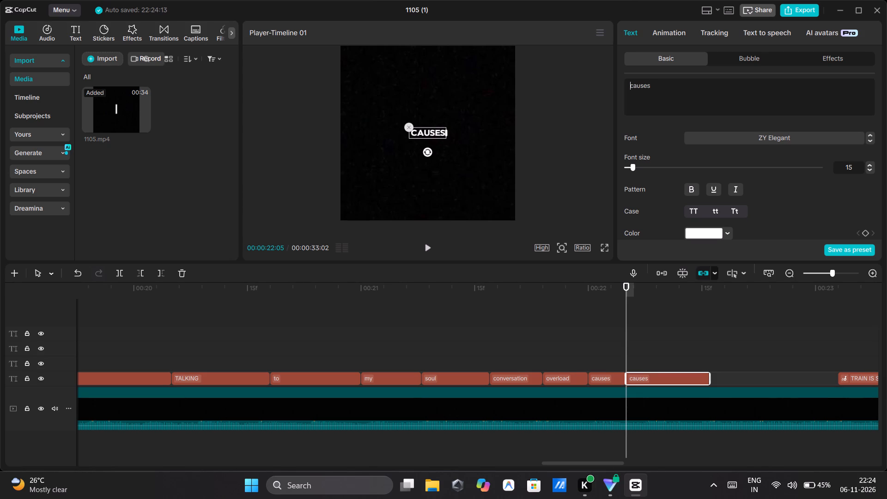
pyautogui.click(694, 96)
pyautogui.press('BackSpace')
pyautogui.press('BackSpace')
pyautogui.press('BackSpace')
pyautogui.press('BackSpace')
pyautogui.press('BackSpace')
pyautogui.press('BackSpace')
pyautogui.press('BackSpace')
pyautogui.press('BackSpace')
pyautogui.press('BackSpace')
pyautogui.press('BackSpace')
pyautogui.press('BackSpace')
pyautogui.press('BackSpace')
pyautogui.press('BackSpace')
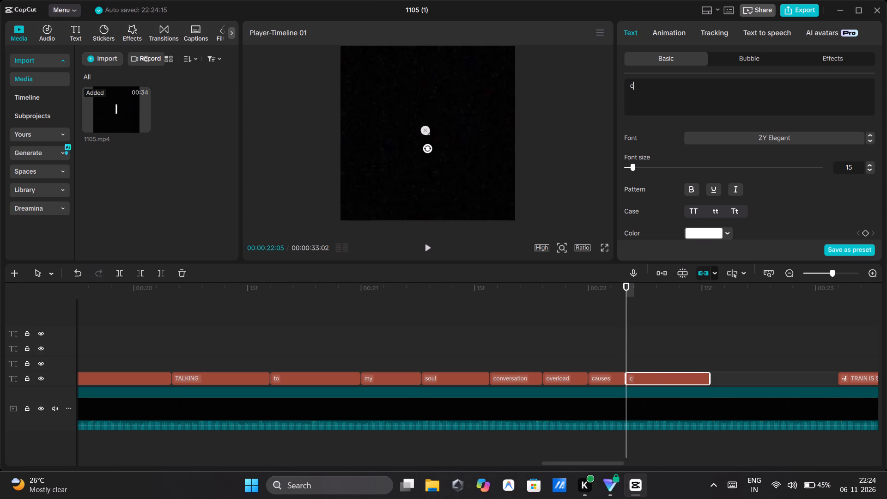
pyautogui.write('traing')
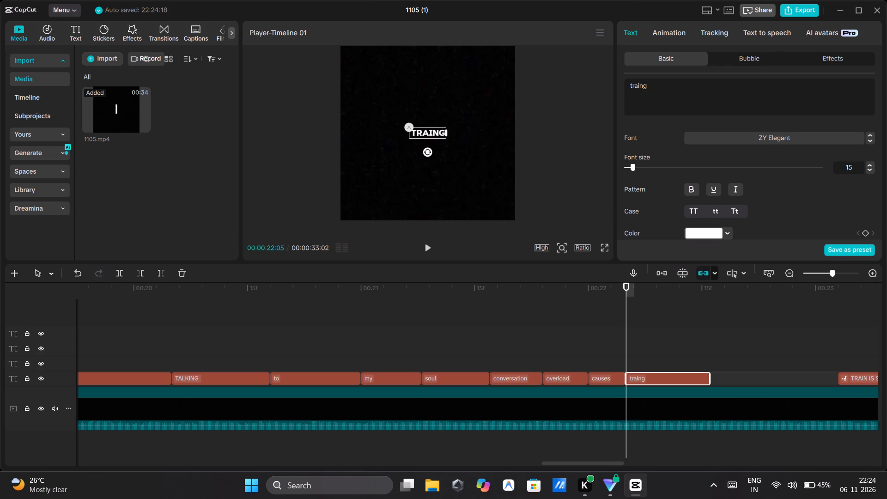
pyautogui.press('BackSpace')
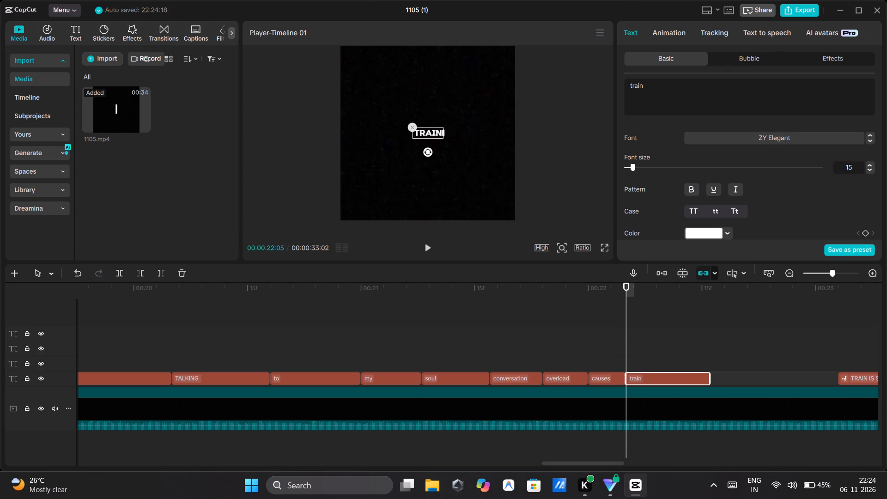
pyautogui.press('BackSpace')
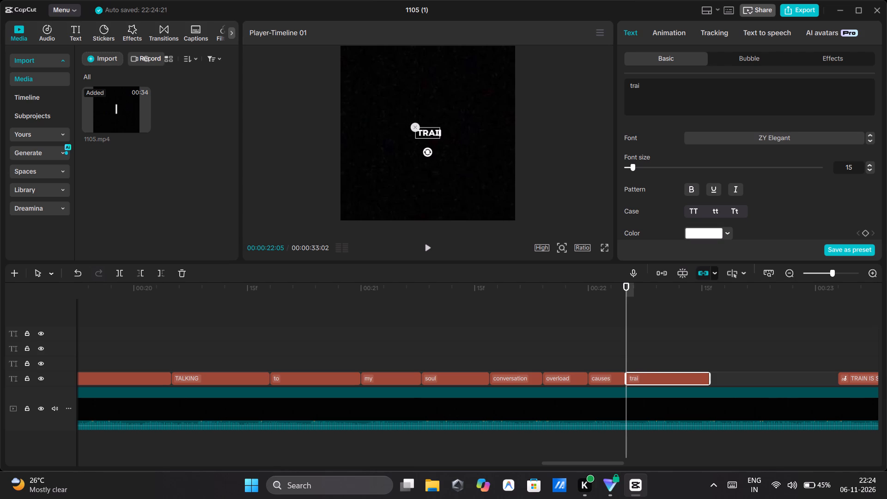
pyautogui.write('min')
pyautogui.press('BackSpace')
pyautogui.press('m')
pyautogui.press('BackSpace')
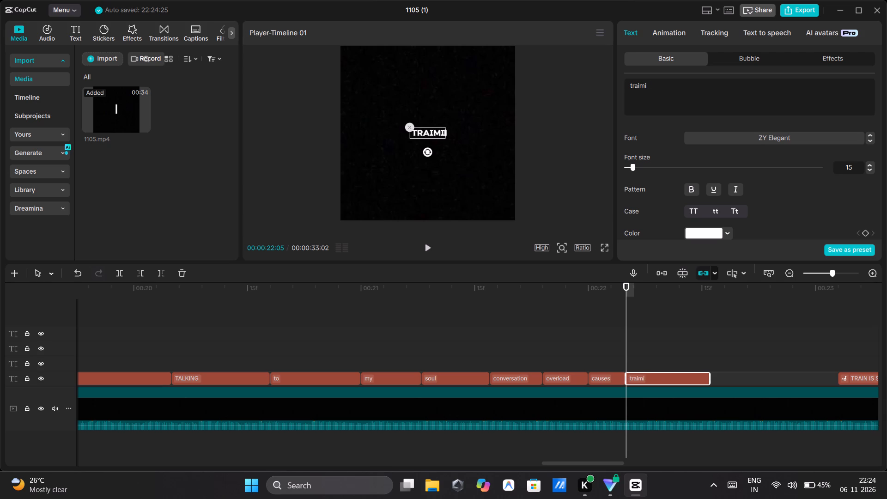
pyautogui.write('ng')
pyautogui.press('BackSpace')
pyautogui.press('BackSpace')
pyautogui.press('BackSpace')
pyautogui.press('BackSpace')
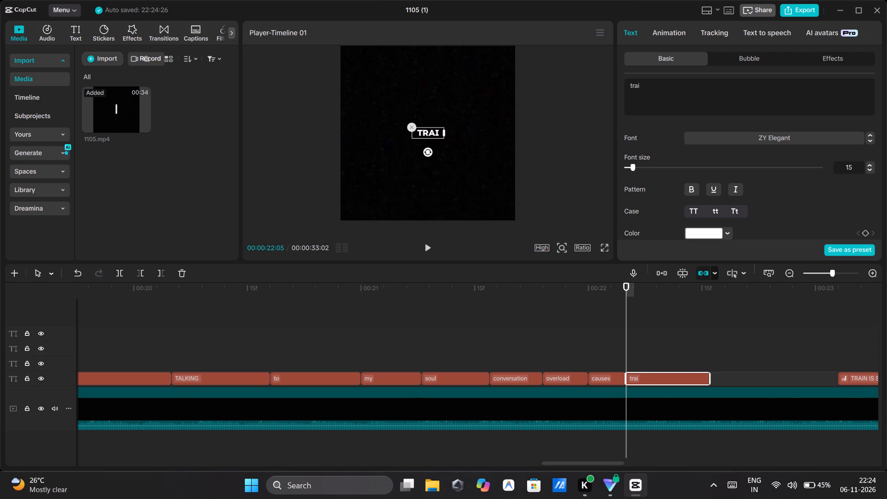
pyautogui.write('nning')
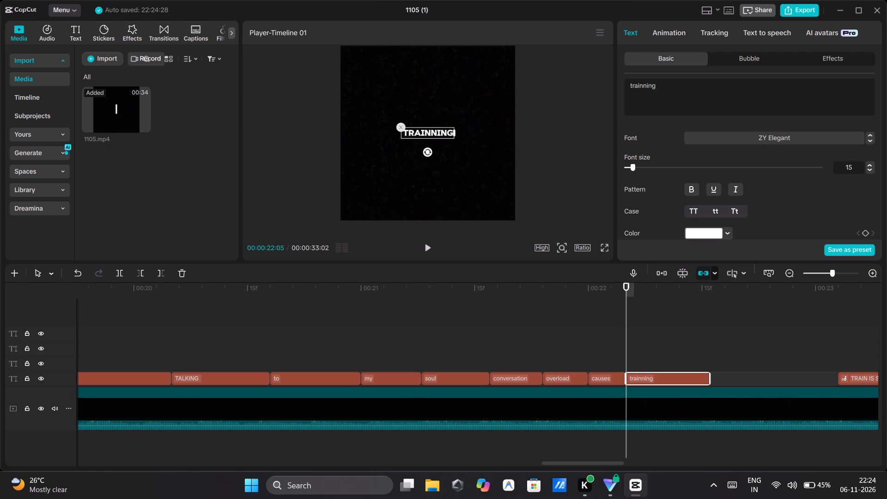
pyautogui.press('BackSpace')
pyautogui.press('BackSpace')
pyautogui.press('BackSpace')
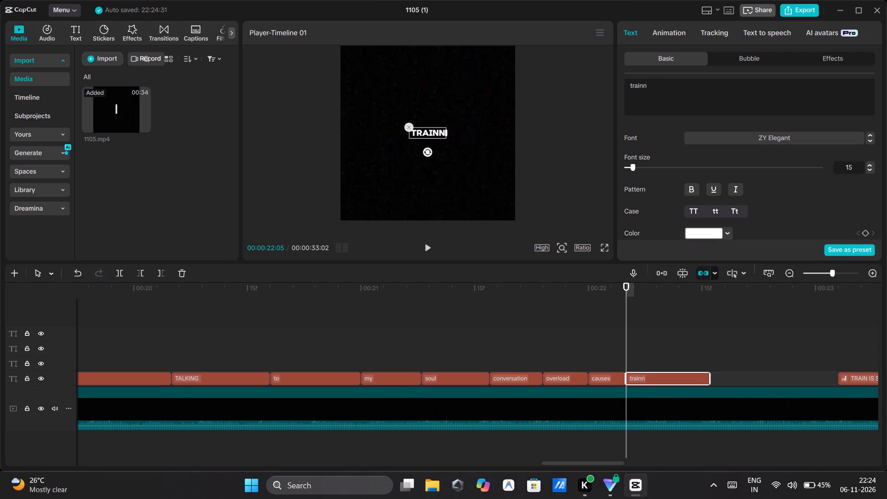
pyautogui.press('BackSpace')
pyautogui.write('ing')
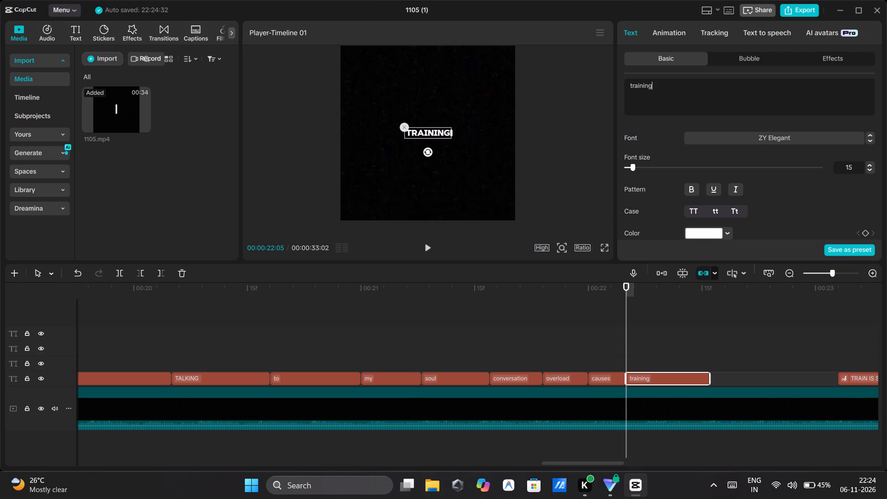
# Delete the leftover "TRAIN IS SEASON OVER" lyric caption that follows the "training" caption.
pyautogui.rightClick(857, 381)
pyautogui.click(773, 313)
pyautogui.click(773, 304)
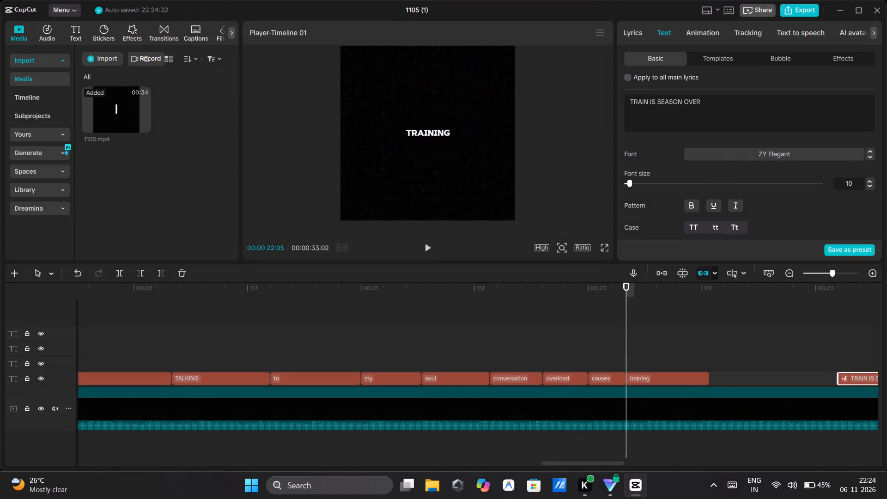
# Play back the captions from 00:00:14:18 through the "training" caption to check their timing against the audio.
pyautogui.scroll(-1, 779, 304)
pyautogui.hscroll(-6, 779, 304)
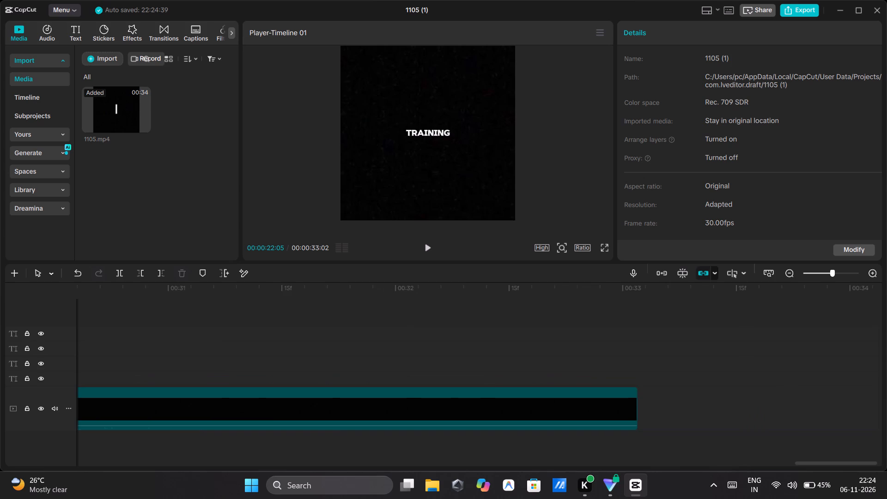
pyautogui.hscroll(-1, 779, 304)
pyautogui.hscroll(2, 779, 304)
pyautogui.hscroll(-1, 779, 304)
pyautogui.hscroll(1, 779, 304)
pyautogui.hscroll(-1, 779, 304)
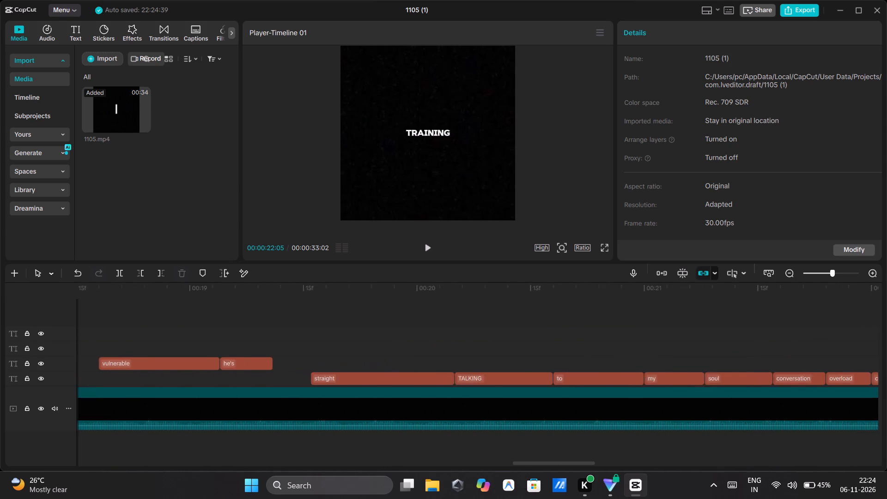
pyautogui.hscroll(-1, 779, 304)
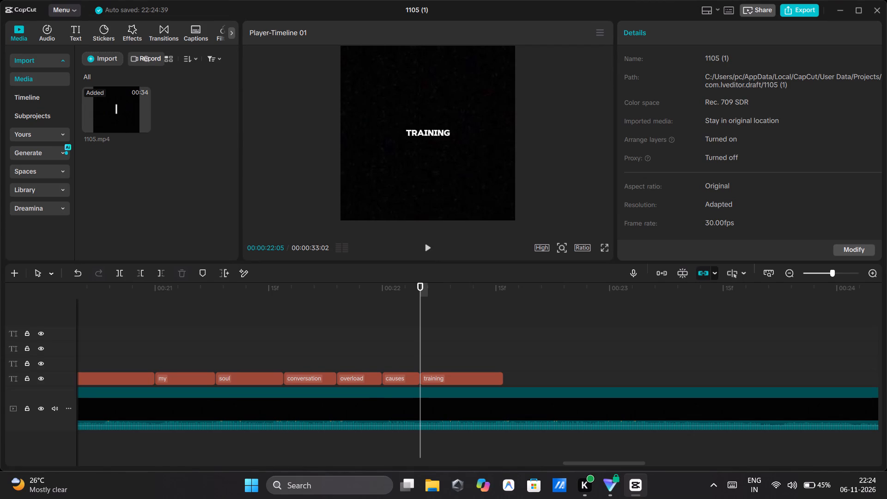
pyautogui.hscroll(4, 235, 374)
pyautogui.click(279, 323)
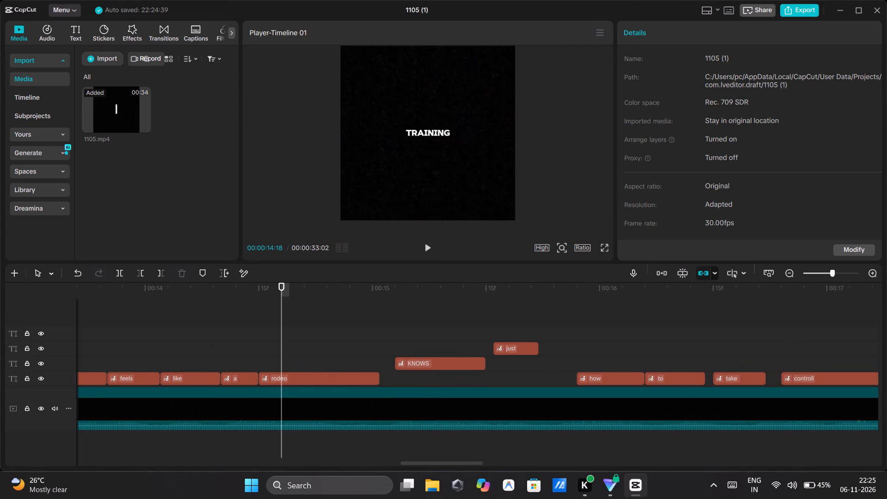
pyautogui.click(426, 241)
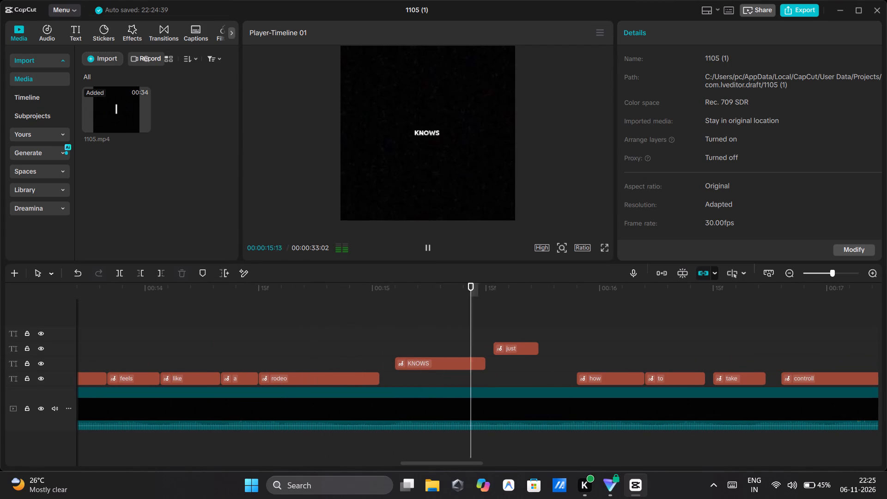
pyautogui.hscroll(-2, 470, 321)
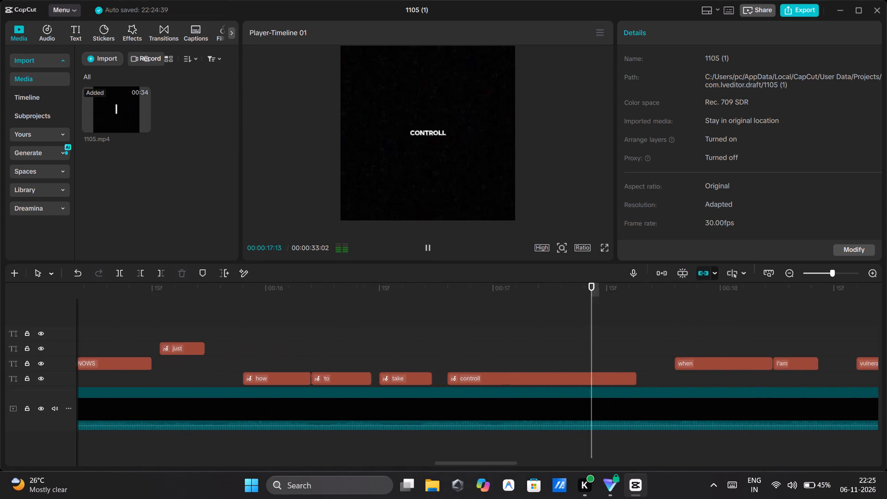
pyautogui.hscroll(-4, 470, 321)
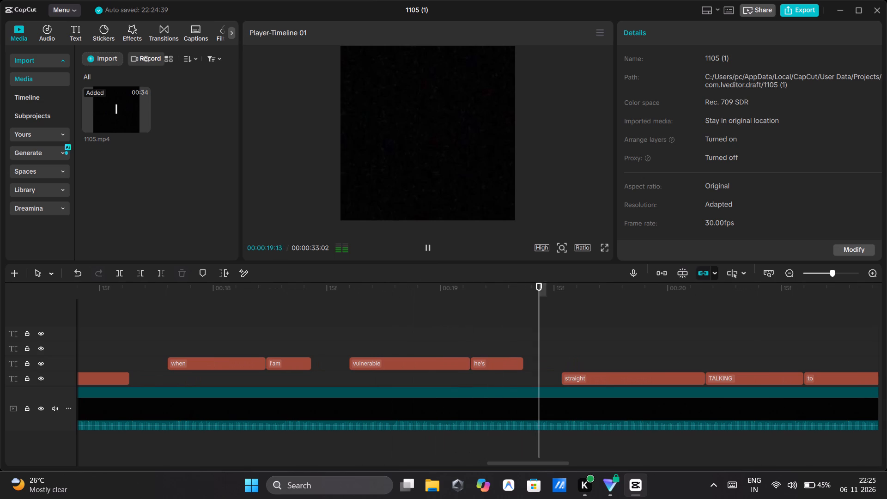
pyautogui.click(436, 254)
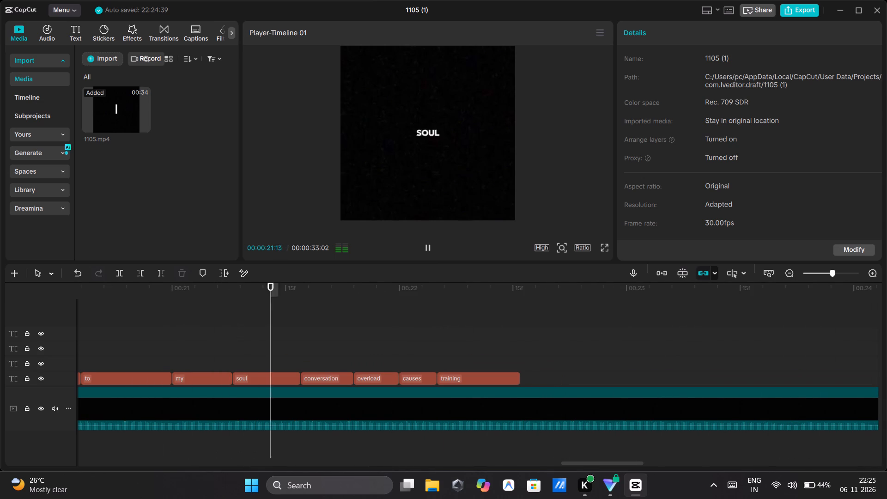
pyautogui.click(422, 245)
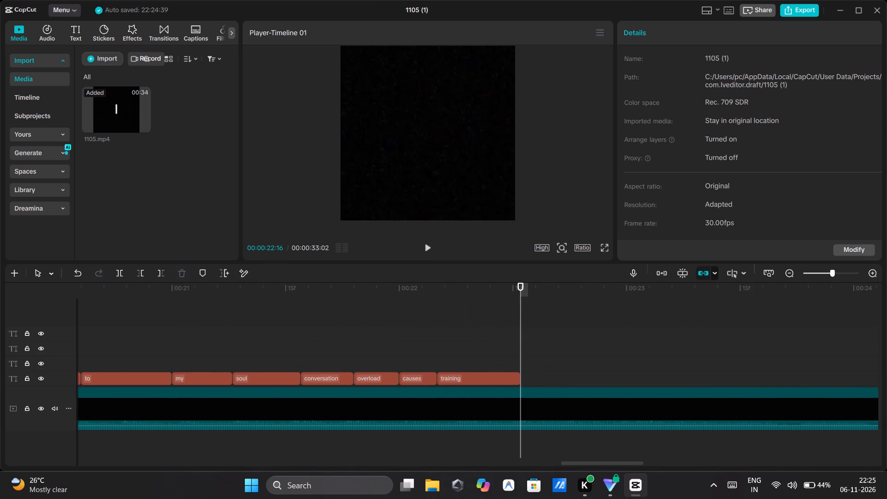
pyautogui.hscroll(3, 362, 311)
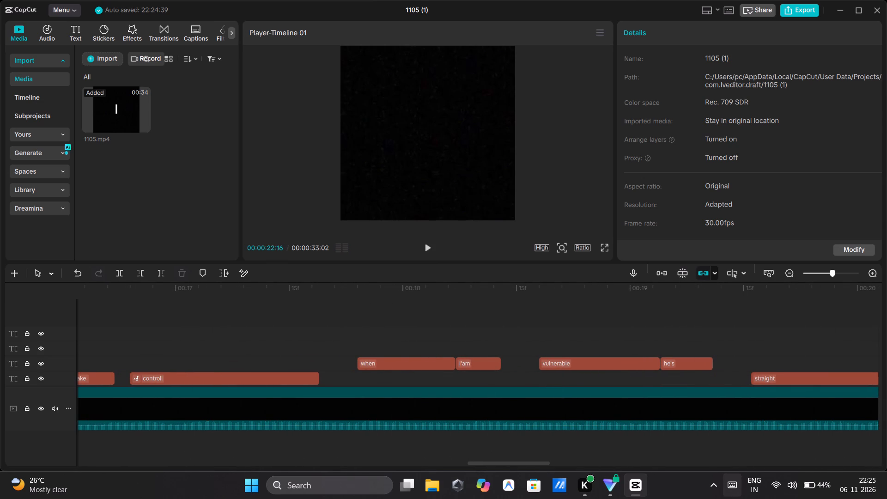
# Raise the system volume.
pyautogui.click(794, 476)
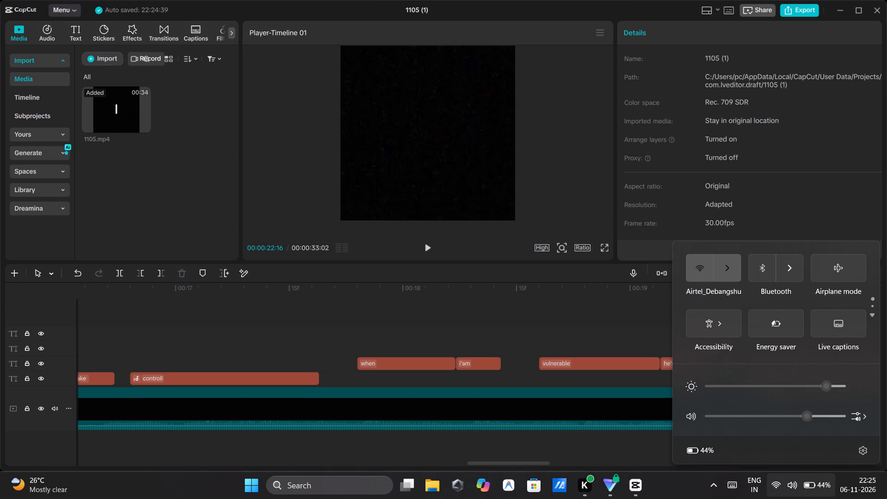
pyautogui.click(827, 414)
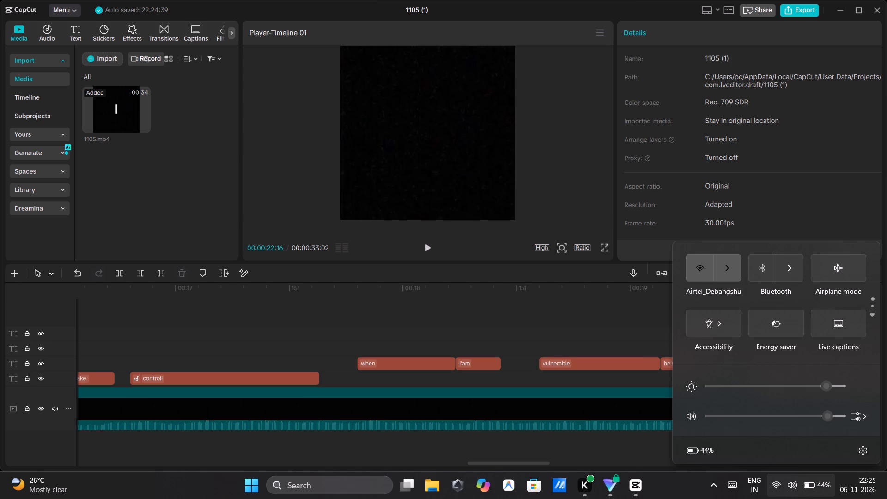
# Replay the captions from 00:00:14:07 up to the "straight" caption to check their timing.
pyautogui.click(145, 321)
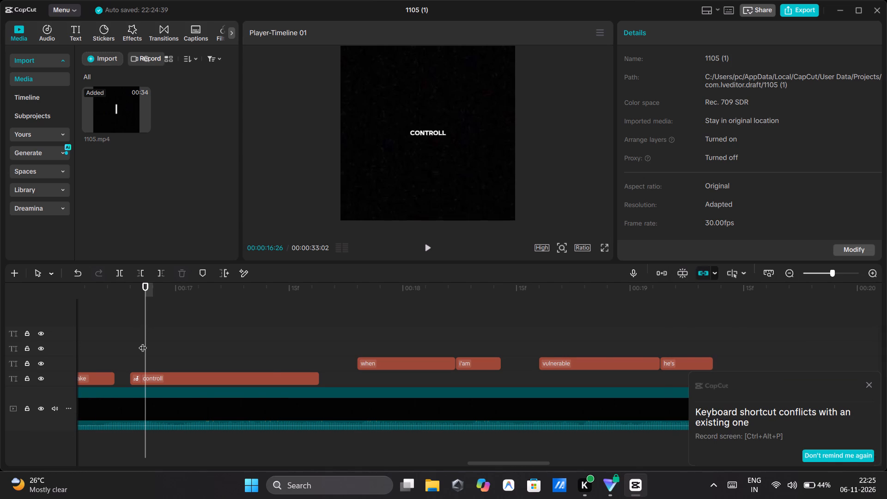
pyautogui.hscroll(1, 143, 342)
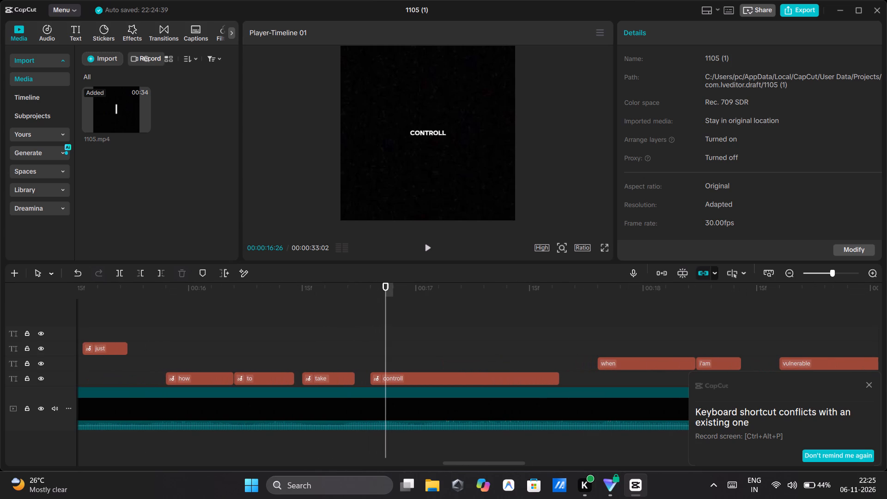
pyautogui.click(165, 331)
pyautogui.hscroll(1, 229, 335)
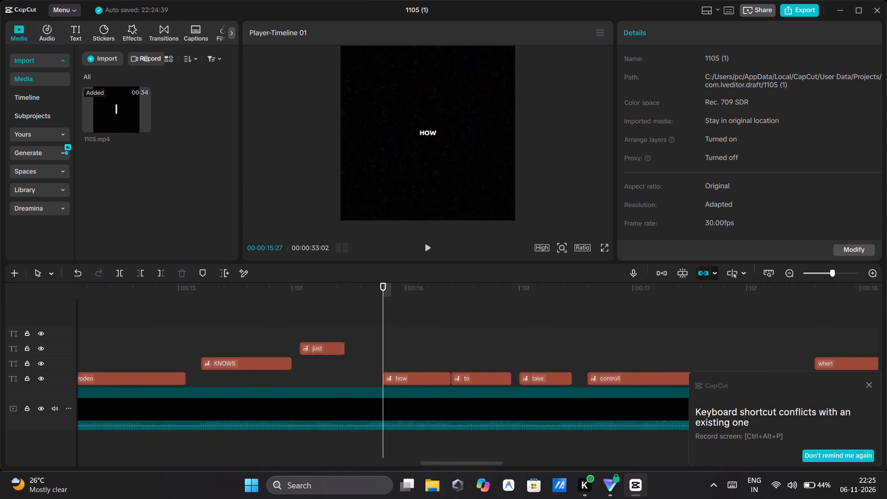
pyautogui.hscroll(1, 229, 335)
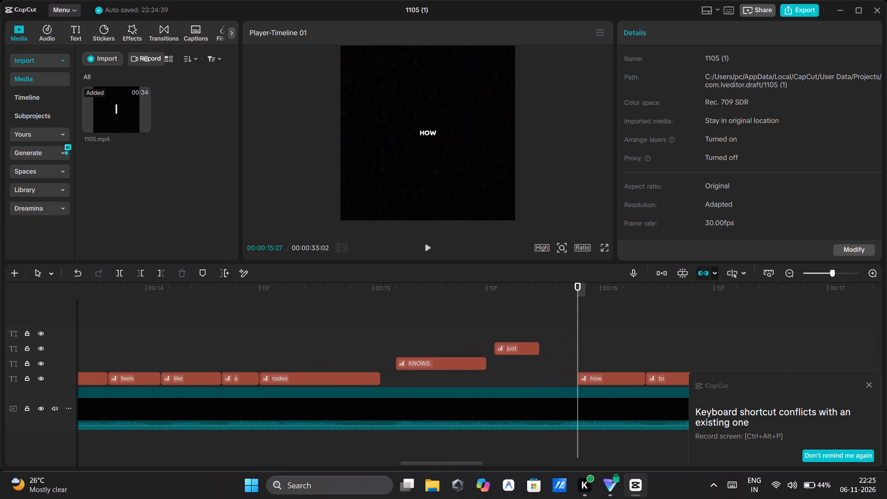
pyautogui.click(199, 342)
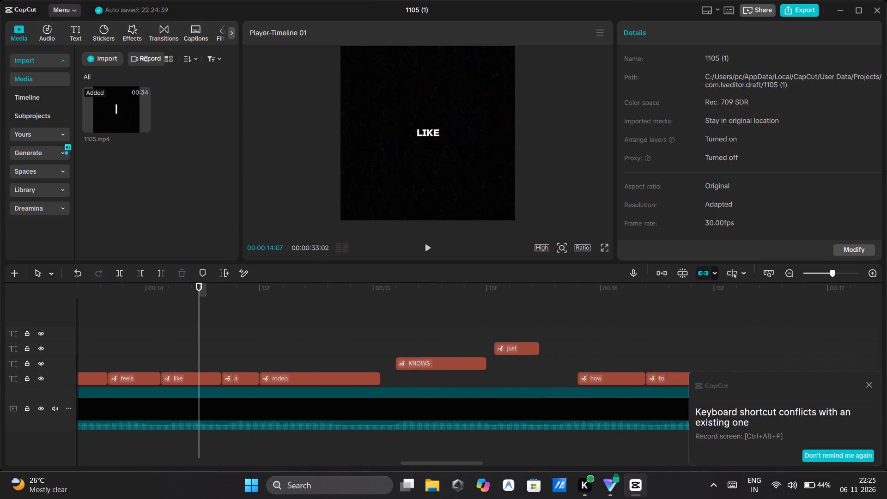
pyautogui.click(428, 248)
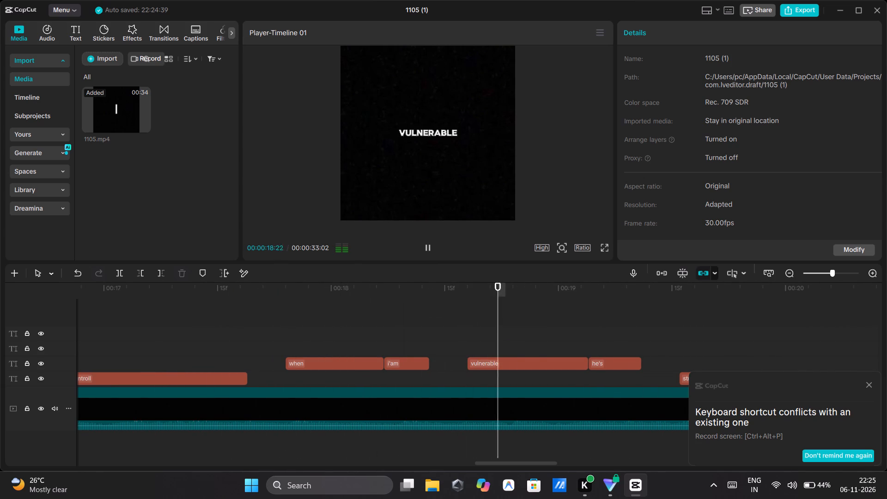
pyautogui.click(428, 248)
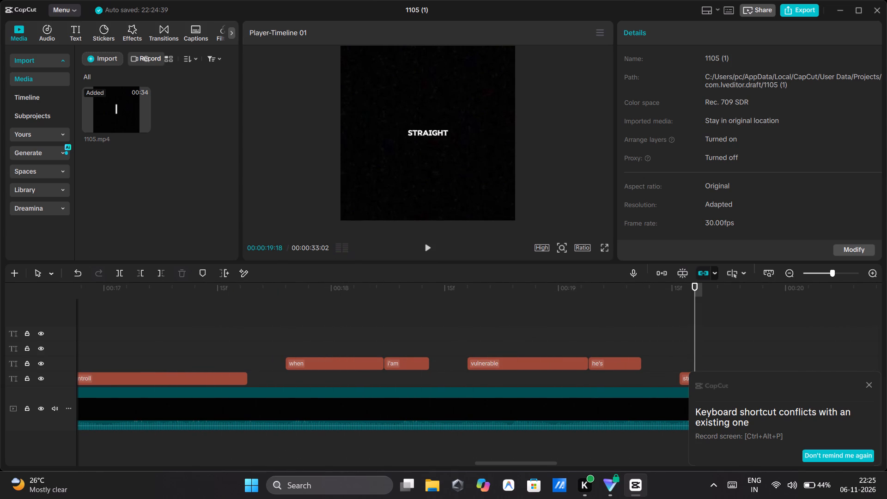
# Dismiss the shortcut conflict notification and move the "straight" caption earlier so it starts at about 00:00:19:13.
pyautogui.hscroll(-1, 424, 266)
pyautogui.click(868, 383)
pyautogui.moveTo(785, 377); pyautogui.dragTo(771, 377)
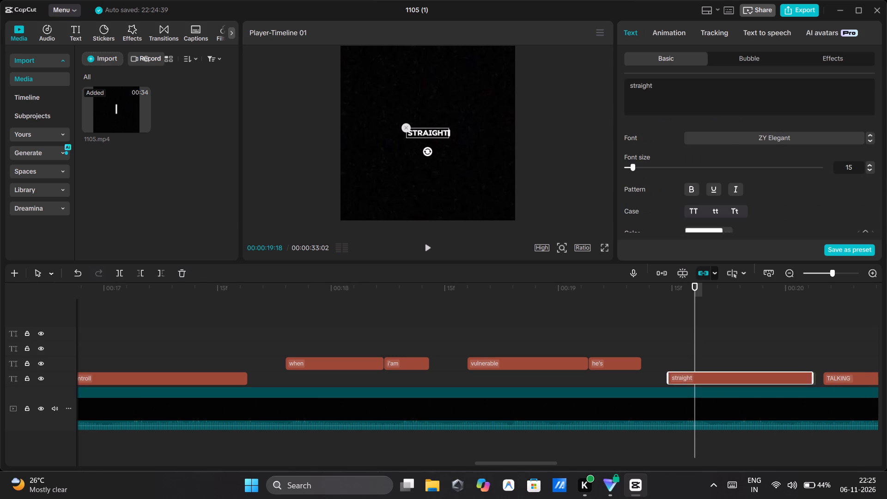
pyautogui.moveTo(771, 377); pyautogui.dragTo(762, 381)
# Play back from 00:00:18:13 into the "TALKING" caption to check the timing of "straight" and "TALKING".
pyautogui.click(427, 325)
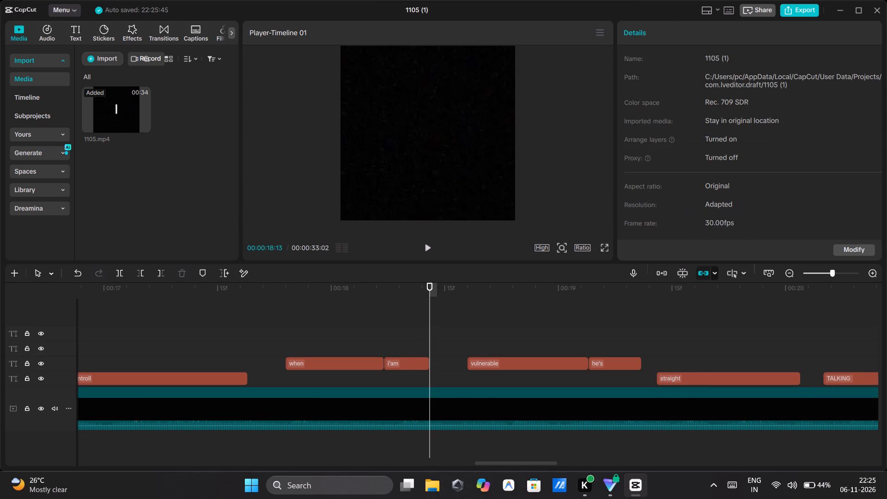
pyautogui.click(430, 249)
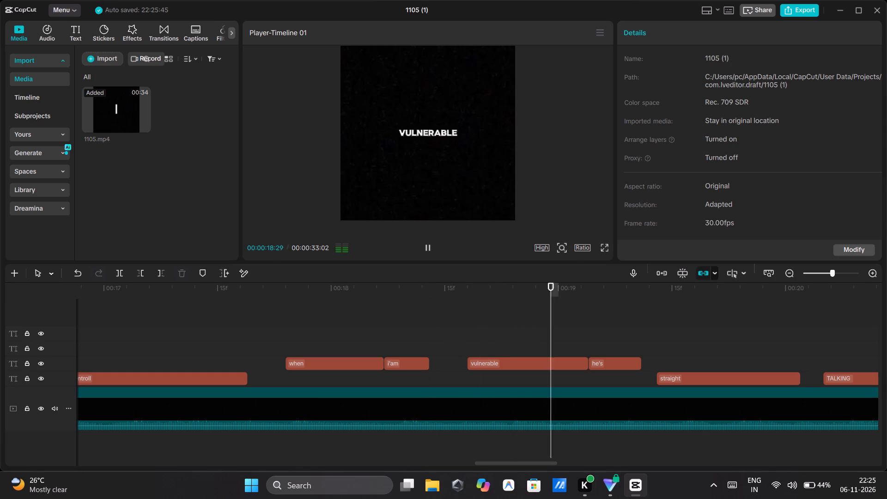
pyautogui.click(430, 249)
pyautogui.doubleClick(430, 249)
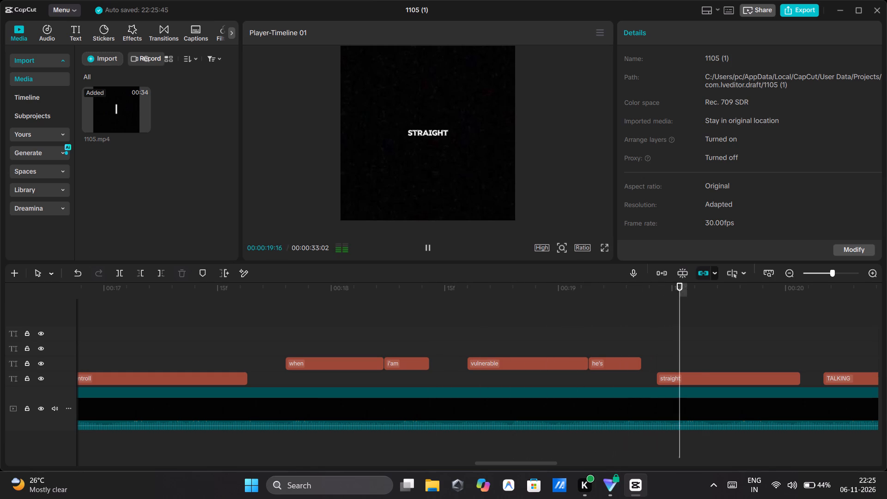
pyautogui.click(430, 249)
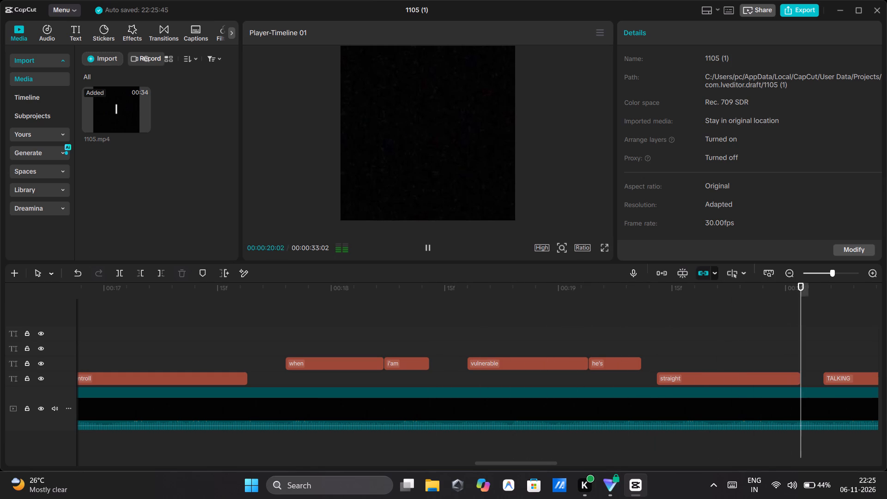
pyautogui.click(430, 249)
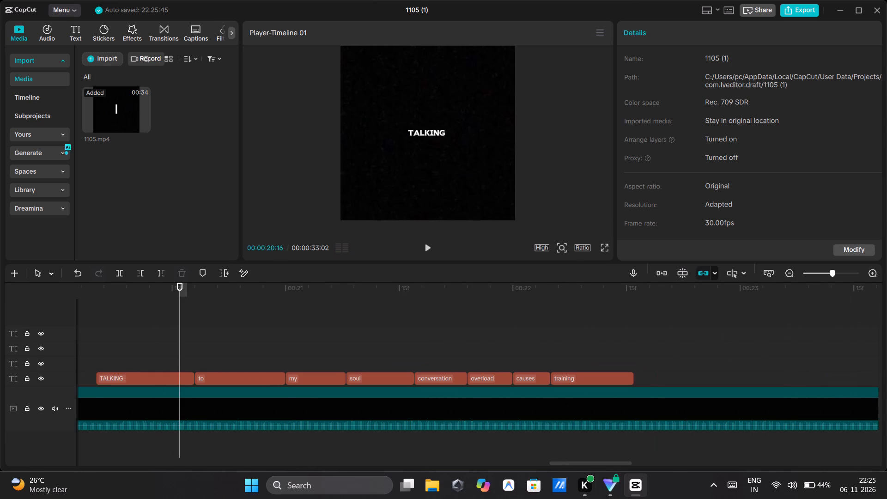
# Move the "TALKING" caption earlier so it starts at about 00:00:20:03, just after the "straight" caption.
pyautogui.click(427, 316)
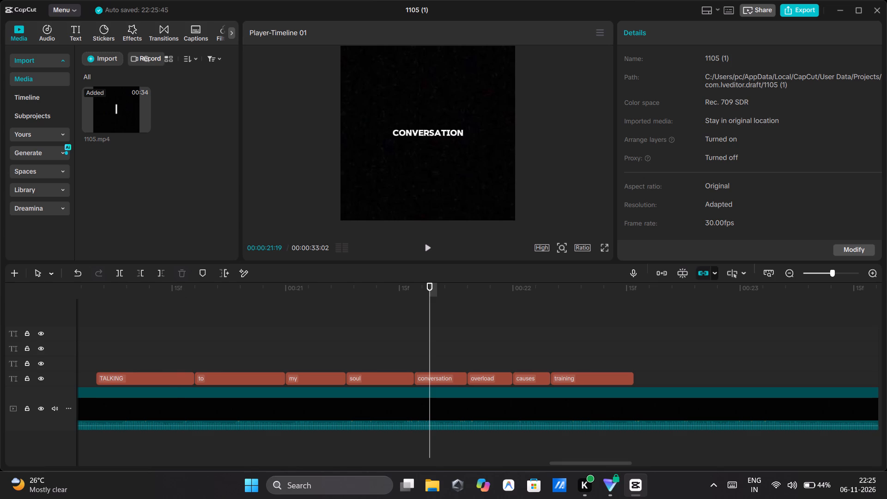
pyautogui.hscroll(1, 416, 323)
pyautogui.moveTo(299, 380); pyautogui.dragTo(292, 379)
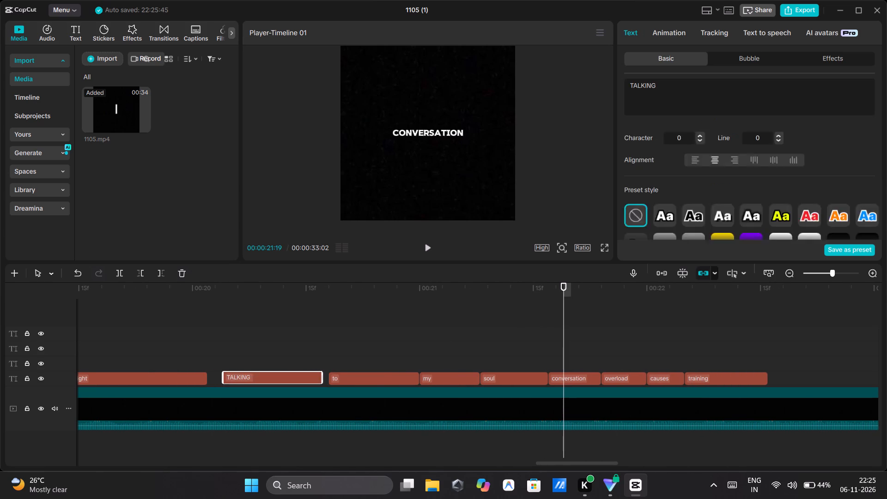
pyautogui.moveTo(292, 379); pyautogui.dragTo(290, 380)
pyautogui.moveTo(271, 377); pyautogui.dragTo(265, 379)
# Play back from 00:00:19:24 to check the timing of the "TALKING" caption.
pyautogui.click(144, 334)
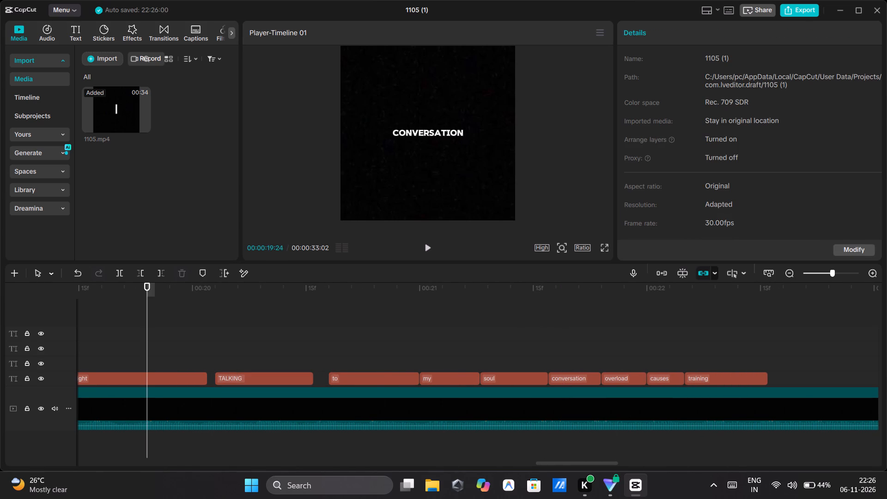
pyautogui.click(425, 250)
pyautogui.click(425, 250)
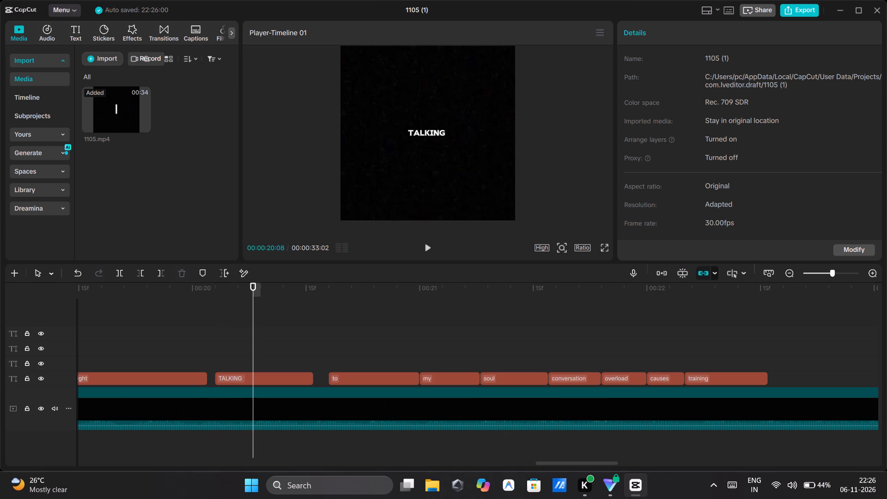
# Raise the system volume to 100.
pyautogui.click(787, 482)
pyautogui.moveTo(829, 415); pyautogui.dragTo(845, 416)
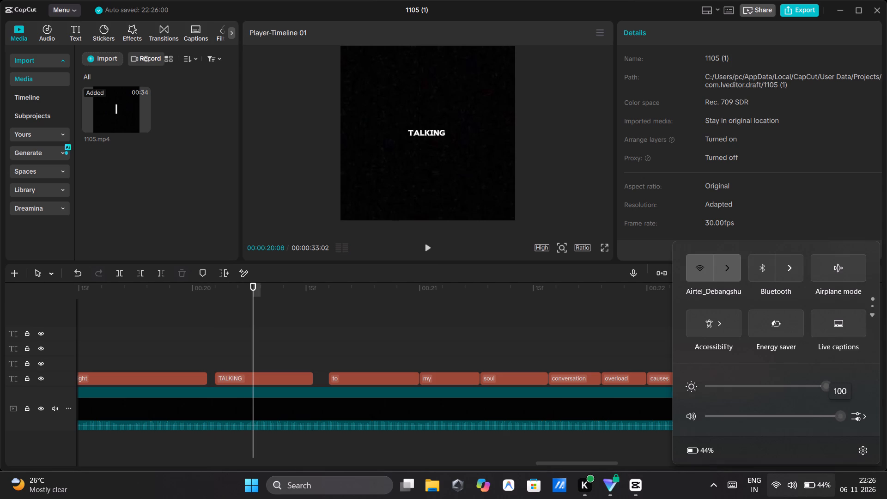
pyautogui.moveTo(845, 416); pyautogui.dragTo(846, 416)
# Play back from 00:00:19:21 into the "TALKING" caption to check the change from "straight" to "TALKING" against the audio.
pyautogui.moveTo(122, 355); pyautogui.dragTo(119, 363)
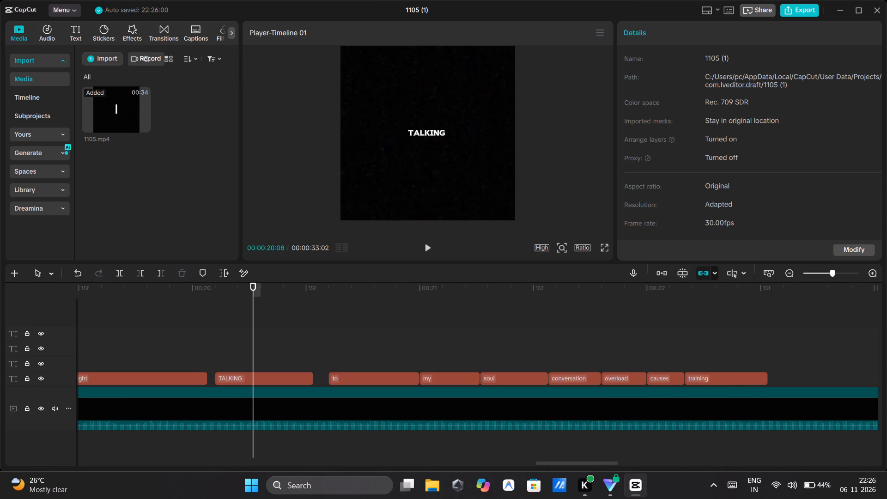
pyautogui.click(123, 317)
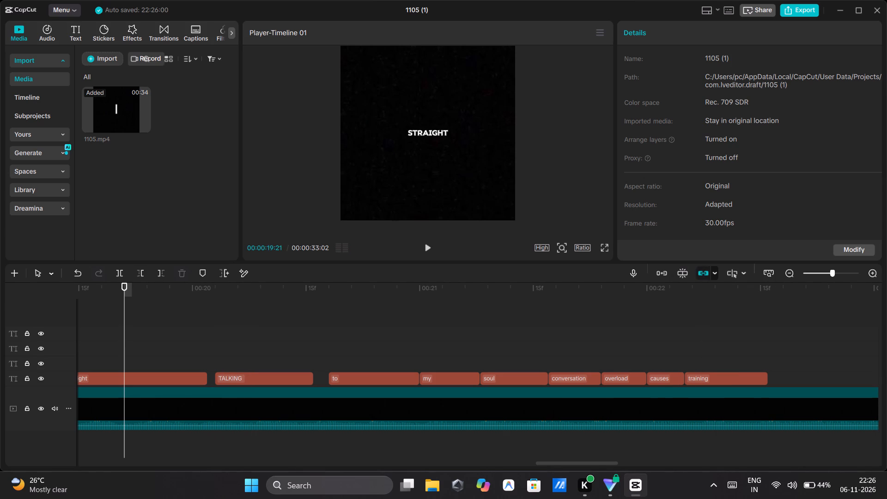
pyautogui.click(426, 250)
pyautogui.click(426, 250)
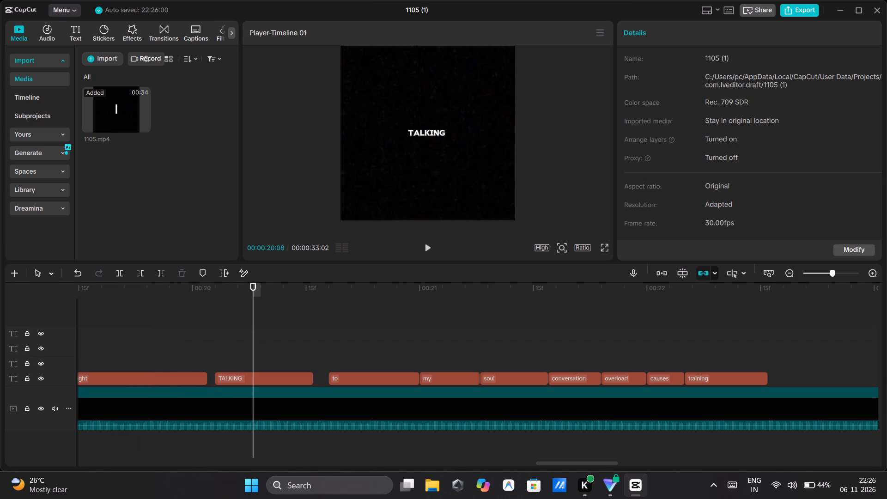
# Replay the end of the "straight" caption through "TALKING" into "to" to check the timing of these words.
pyautogui.moveTo(171, 312); pyautogui.dragTo(170, 316)
pyautogui.keyDown('ctrl'); pyautogui.scroll(4, 425, 335); pyautogui.keyUp('ctrl')
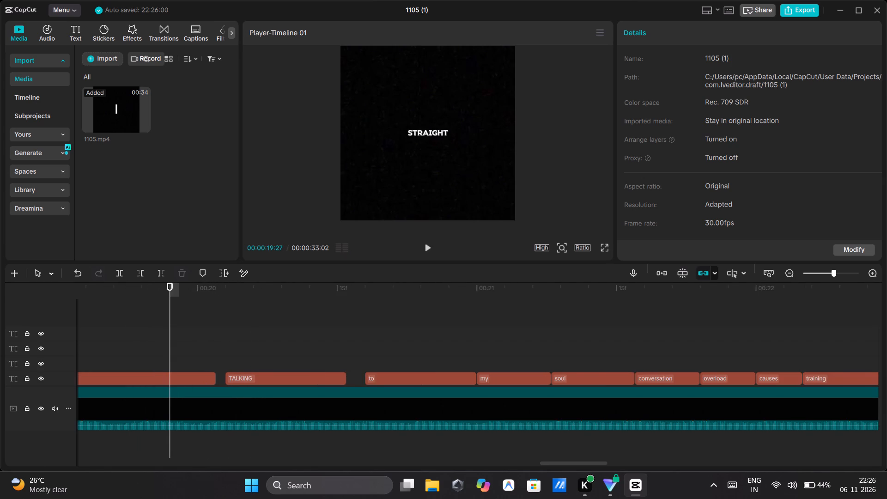
pyautogui.keyDown('ctrl'); pyautogui.scroll(6, 425, 335); pyautogui.keyUp('ctrl')
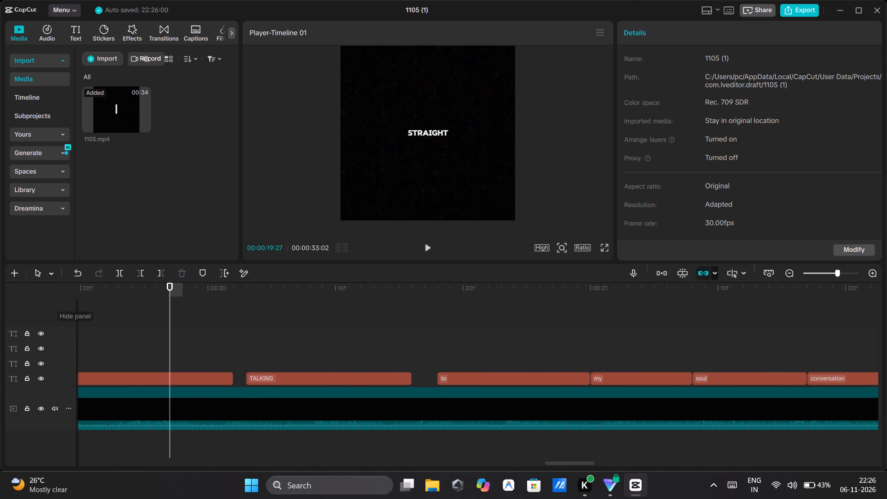
pyautogui.click(97, 305)
pyautogui.doubleClick(425, 245)
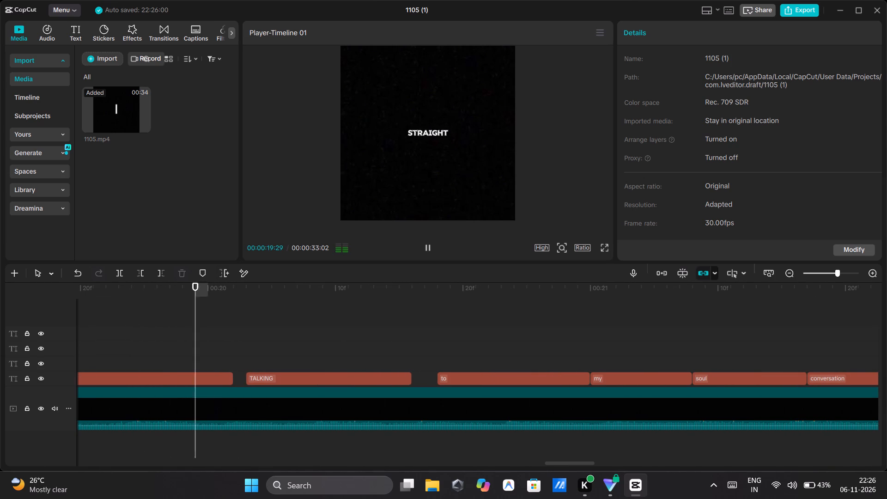
pyautogui.doubleClick(425, 246)
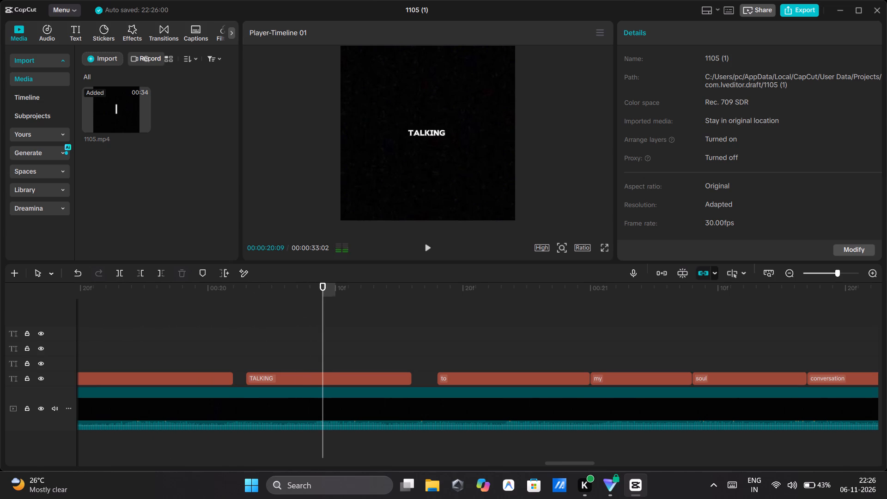
pyautogui.doubleClick(425, 246)
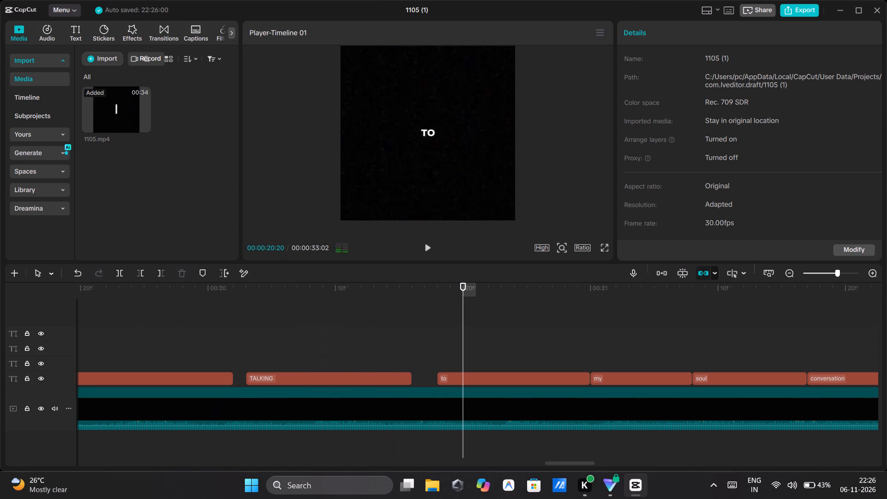
pyautogui.click(129, 309)
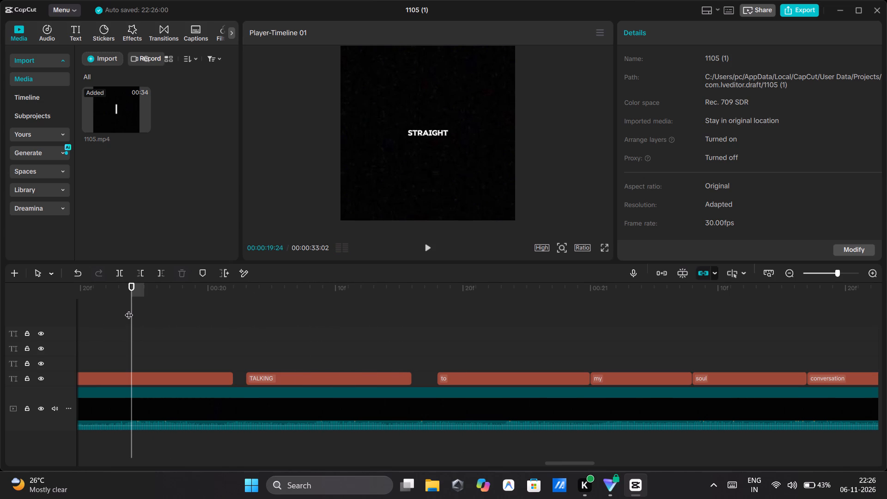